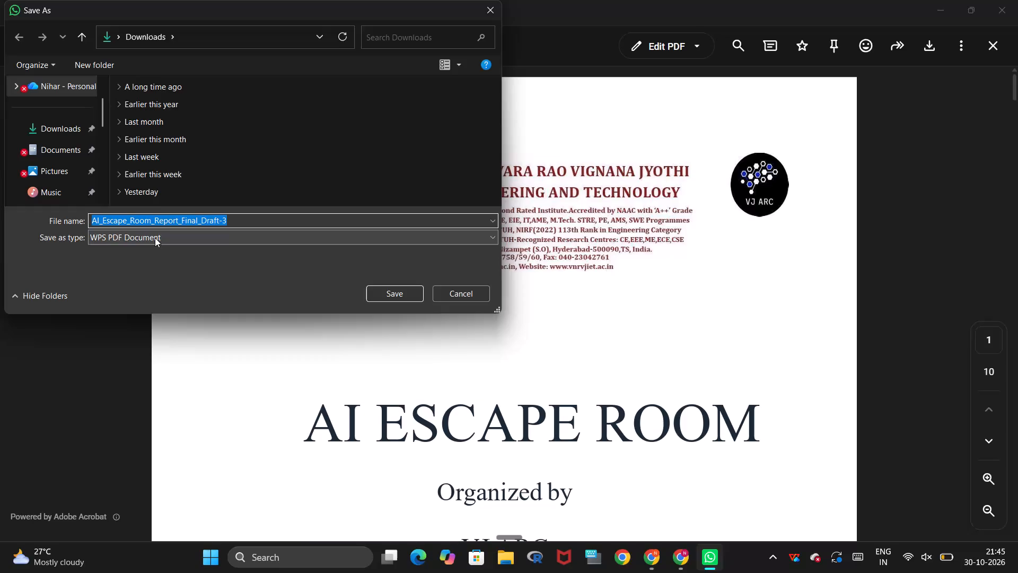
Choose the Downloads folder as the save location for the AI_Escape_Room_Report_Final_Draft-3 PDF.
left_click(69, 134)
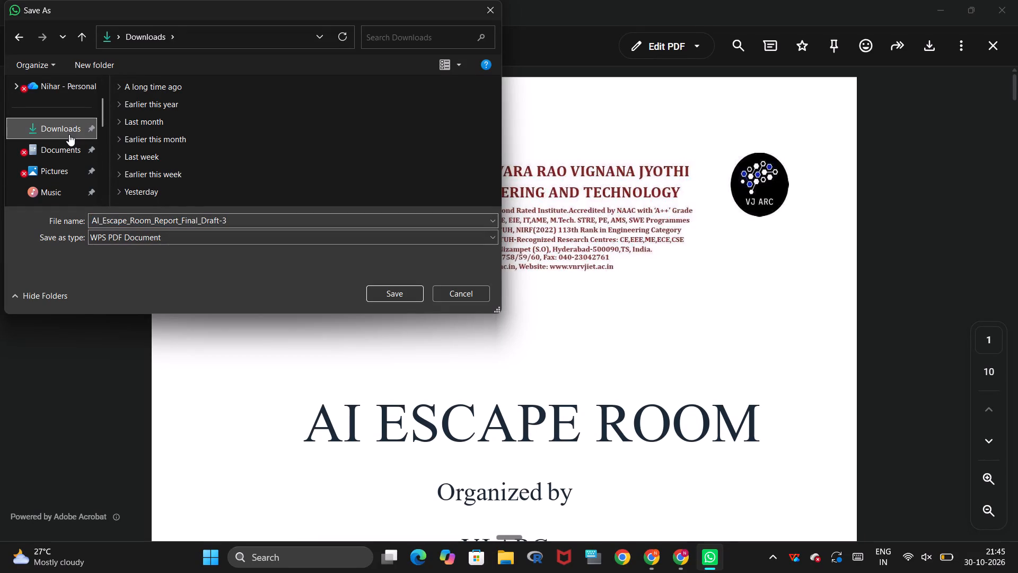
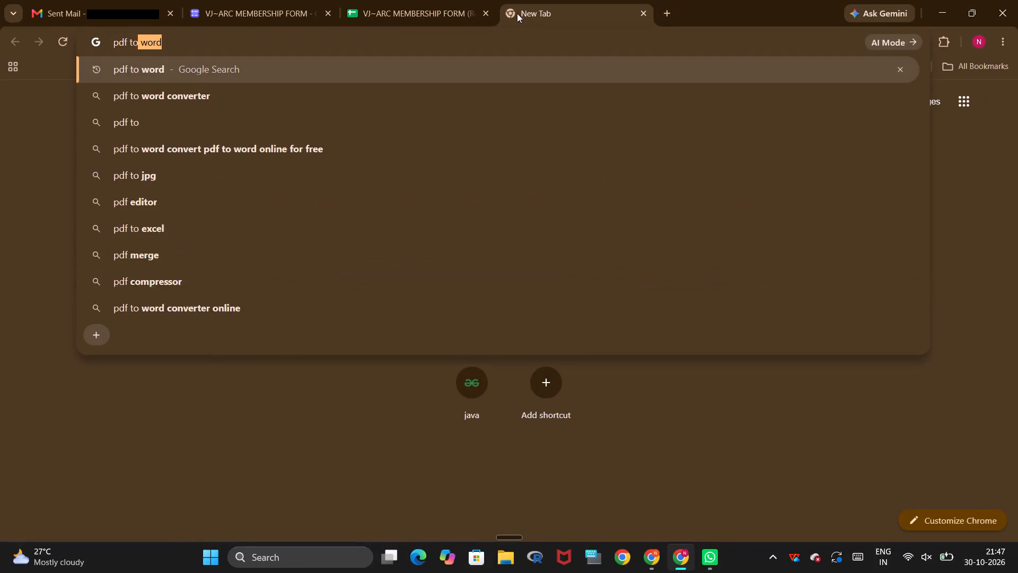
Search Google for "pdf to word" and open iLovePDF's online PDF to Word converter.
key("Return")
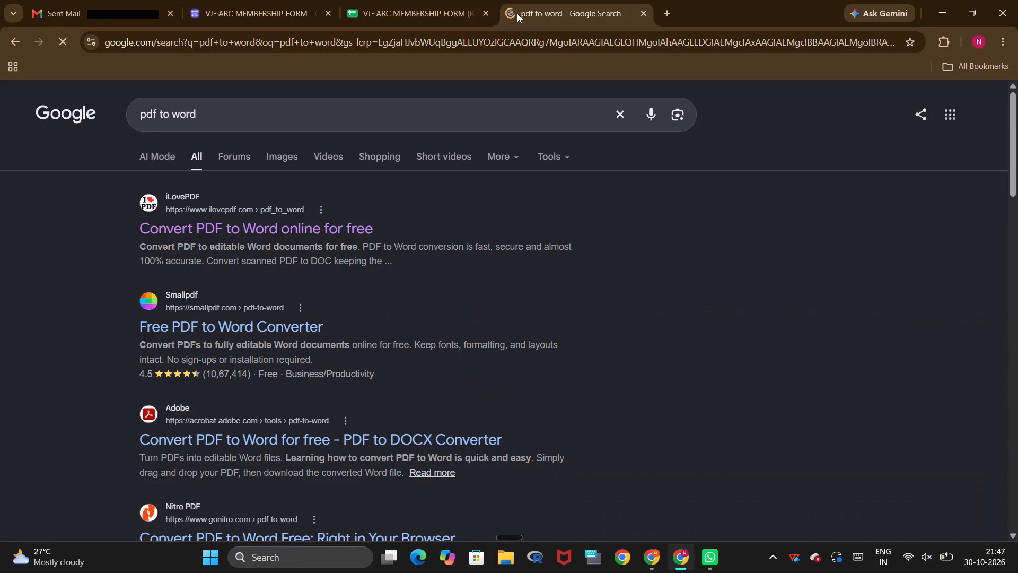
left_click(168, 227)
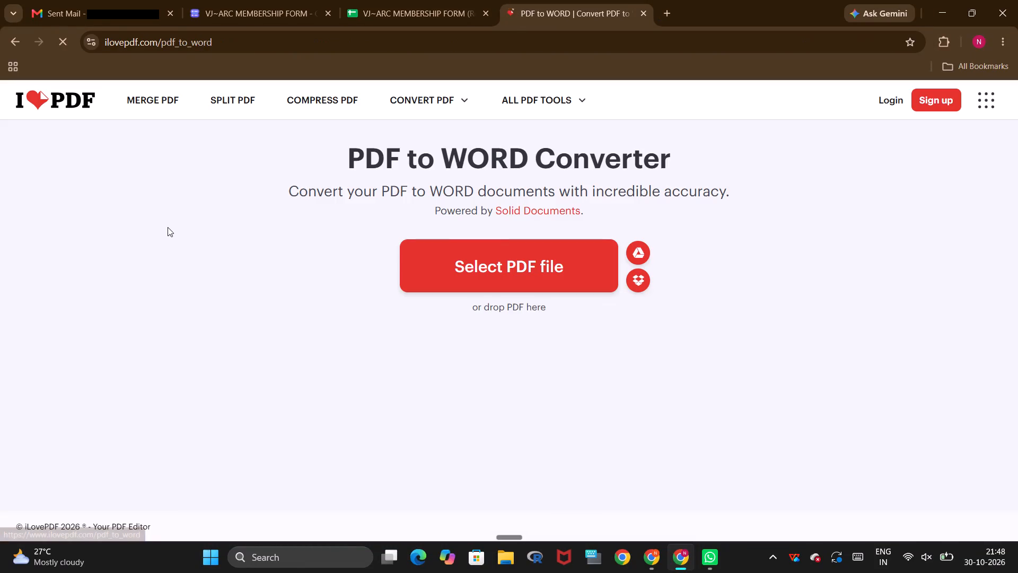
Upload AI_Escape_Room_Report_Final_Draft-3 from the Downloads folder and convert it to Word with the No OCR option.
left_click(530, 250)
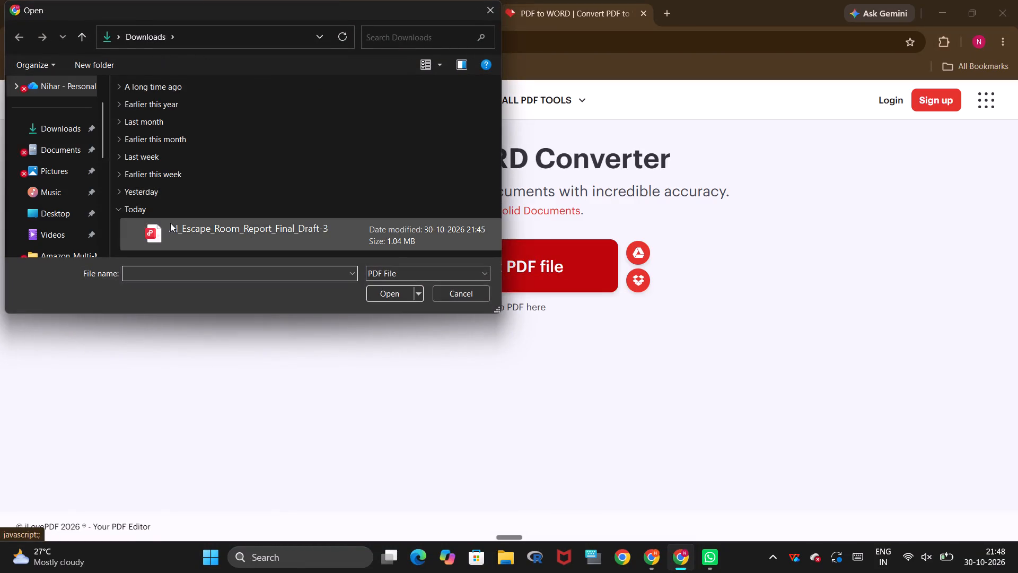
double_click(170, 223)
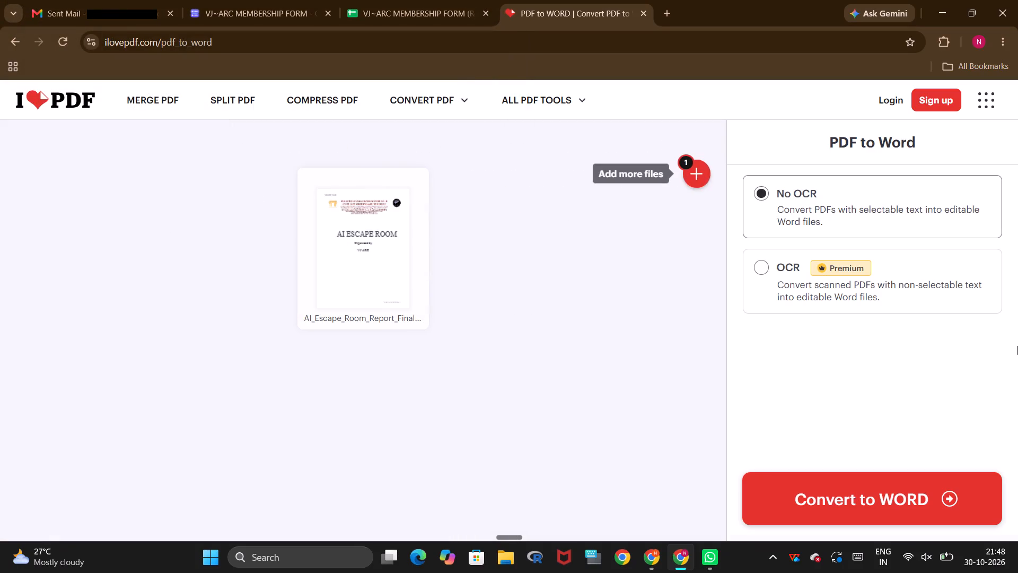
left_click(848, 496)
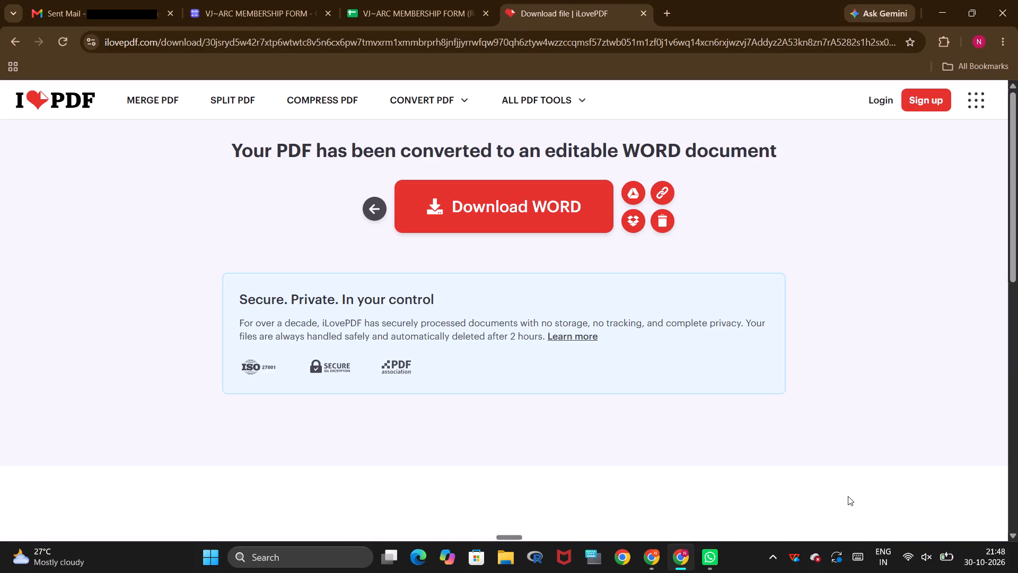
Download the converted Word document, open it in WPS Office and dismiss the download notification.
left_click(565, 200)
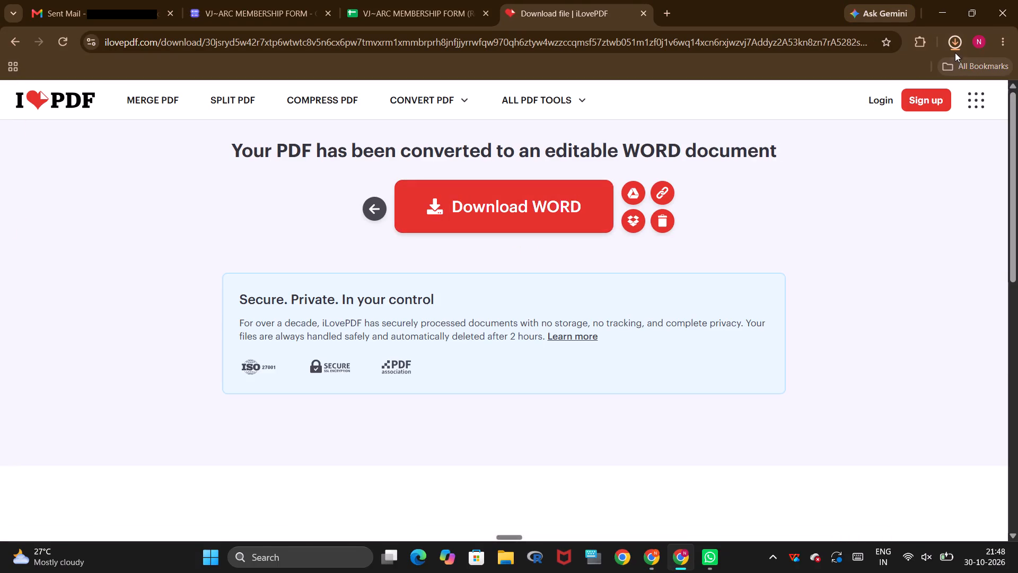
double_click(889, 71)
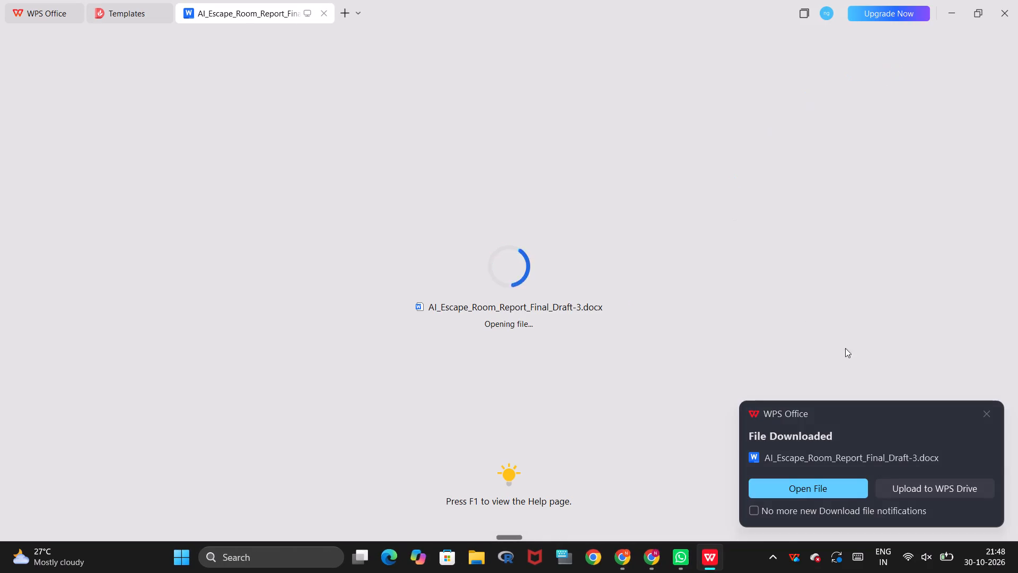
left_click(986, 408)
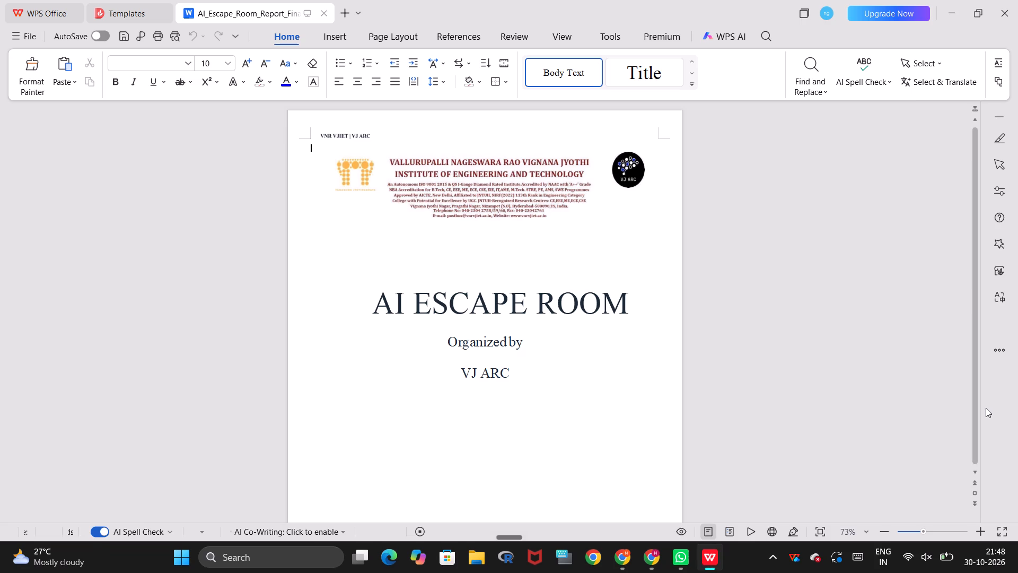
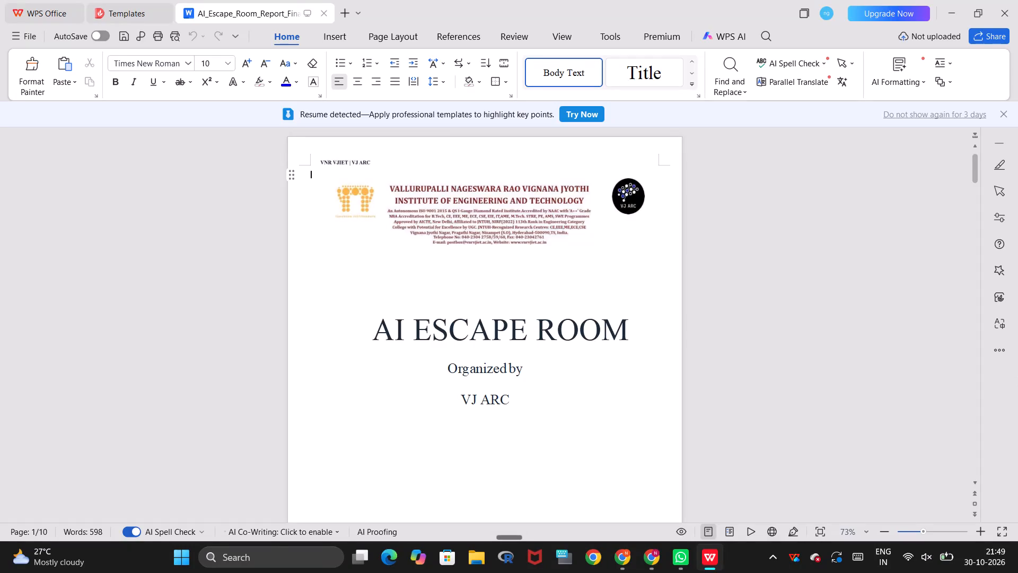
Look through the converted report from the cover page to the attendance and gallery sections to check its content and layout.
scroll(664, 410, "down", 4)
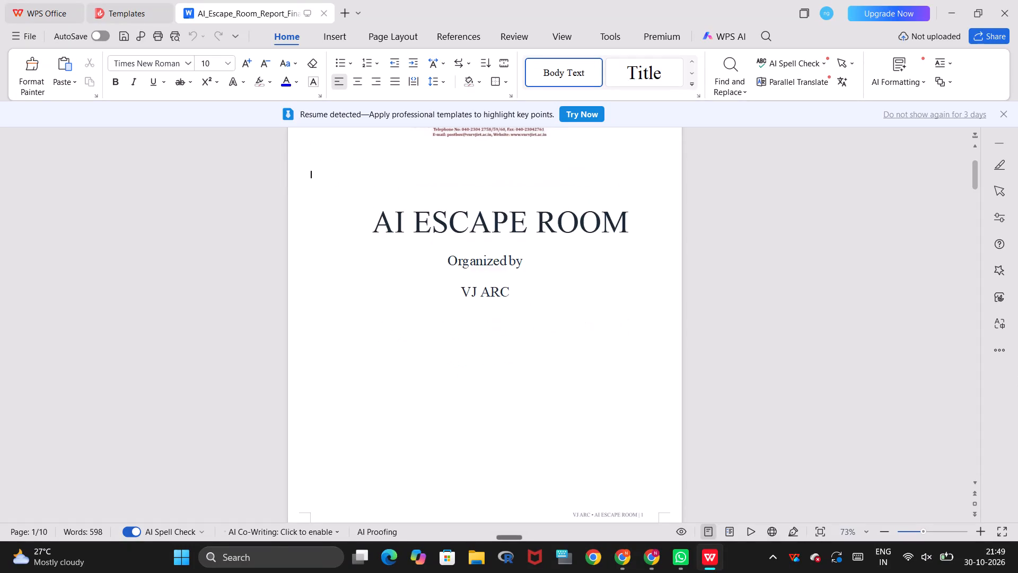
scroll(664, 410, "down", 16)
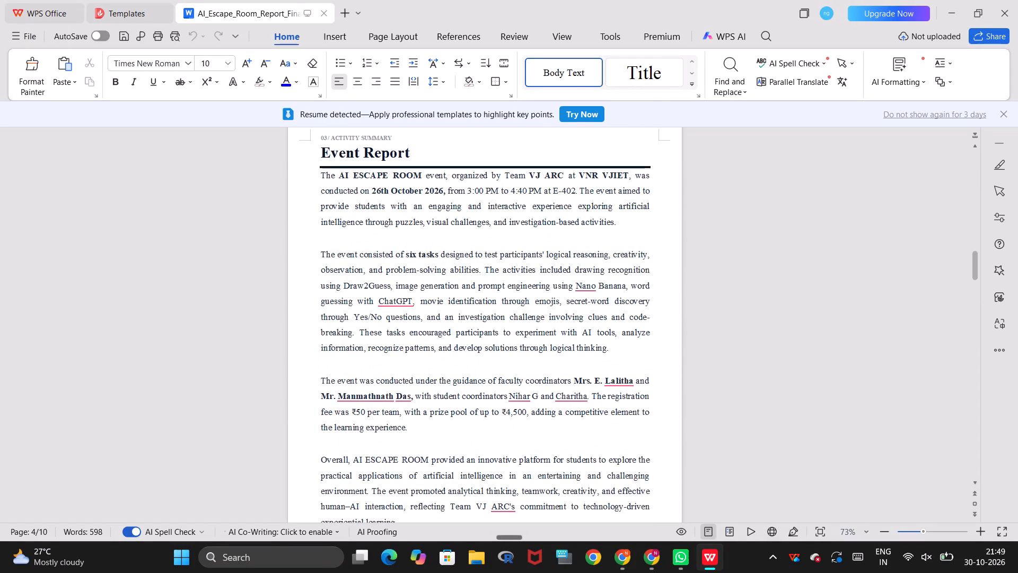
scroll(664, 410, "down", 11)
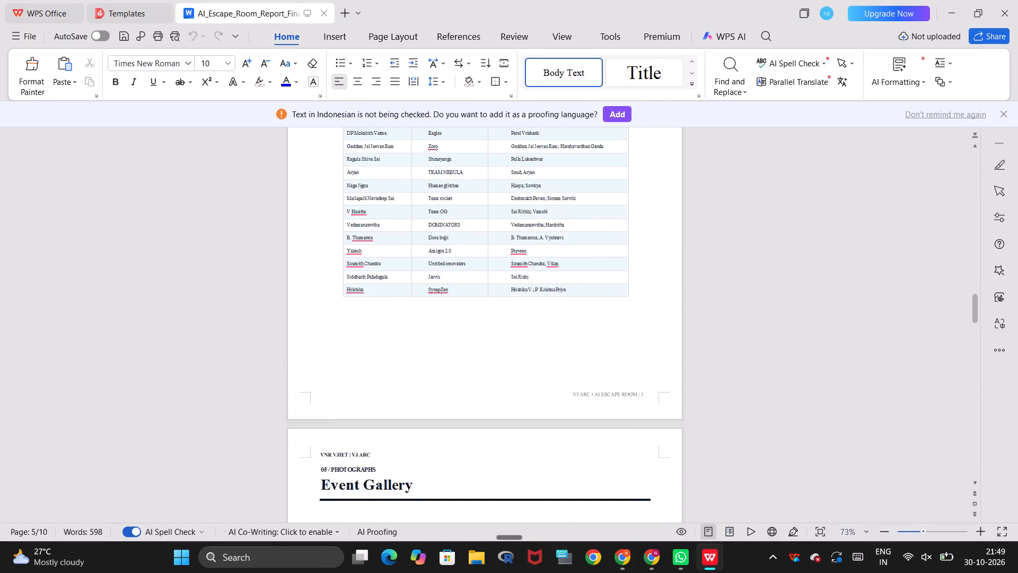
scroll(664, 410, "down", 7)
scroll(664, 410, "up", 13)
scroll(664, 410, "down", 1)
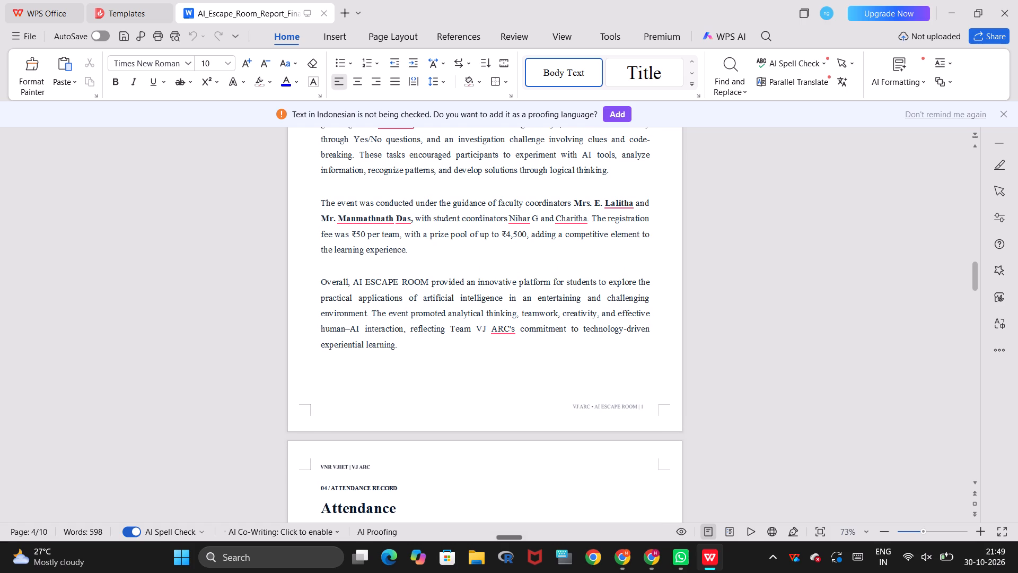
scroll(463, 372, "up", 8)
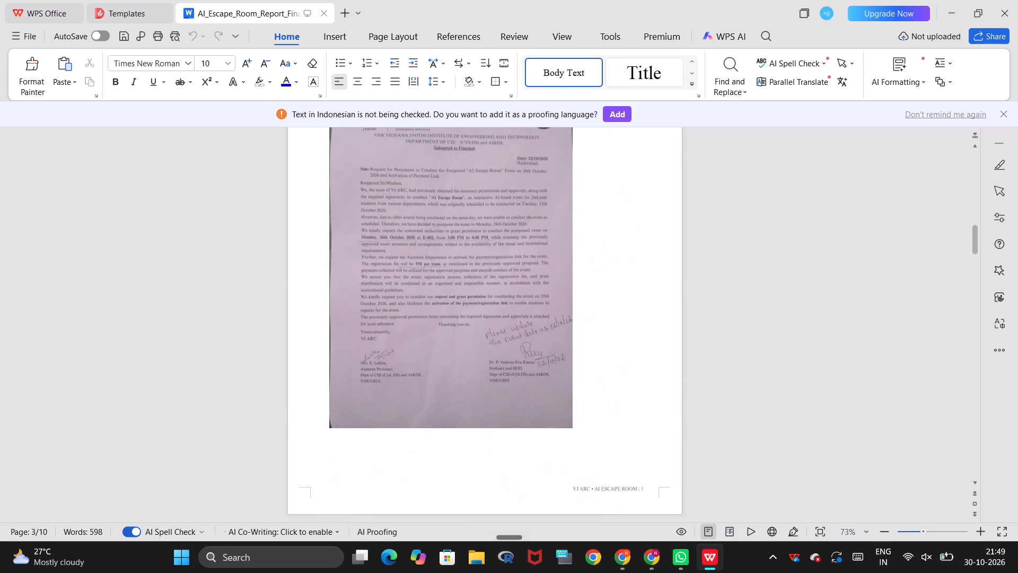
scroll(463, 372, "up", 13)
scroll(463, 372, "down", 2)
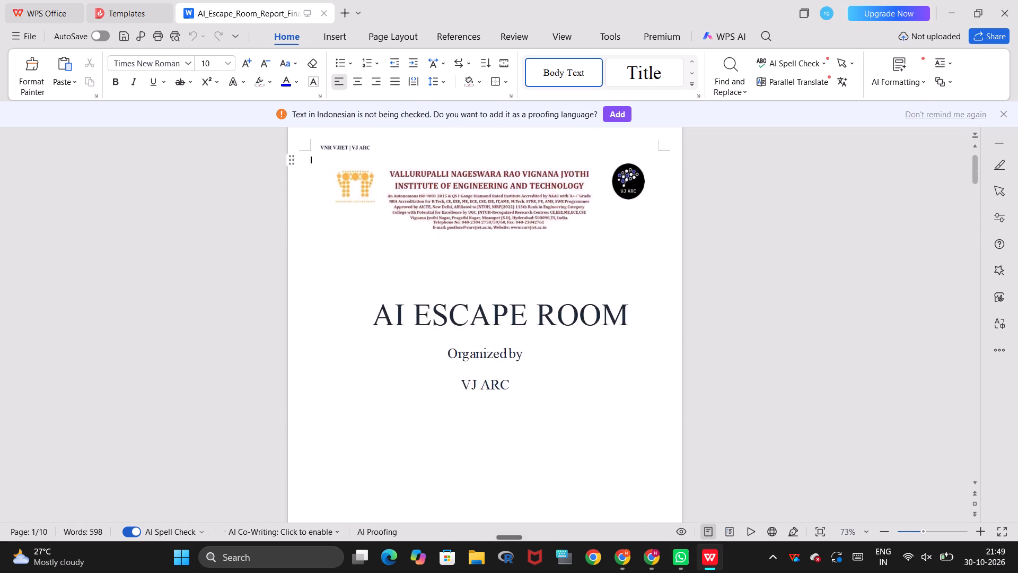
Insert several unnumbered blank lines between the "04 / ATTENDANCE RECORD" label and the Attendance heading.
scroll(463, 372, "down", 7)
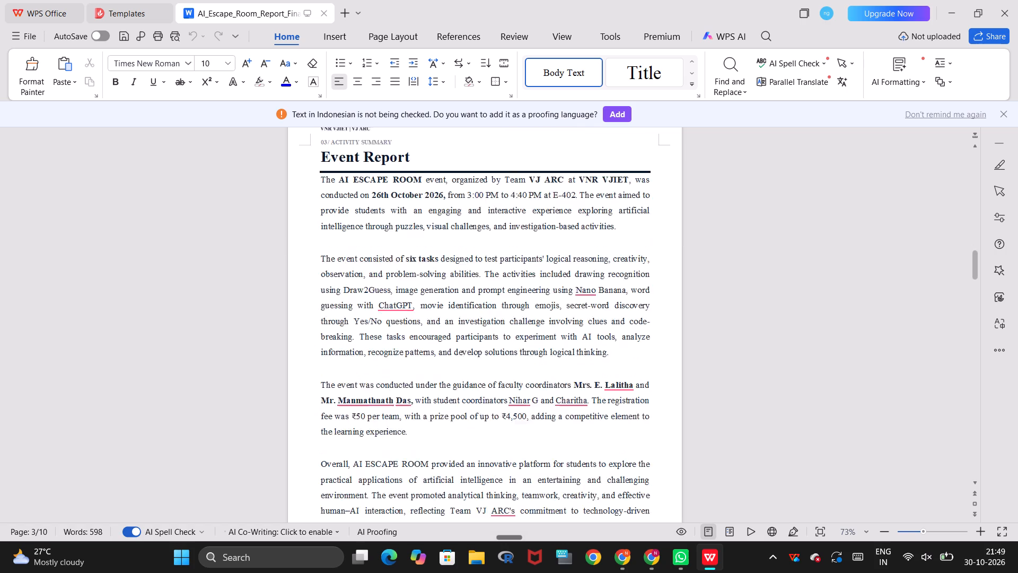
scroll(463, 372, "down", 5)
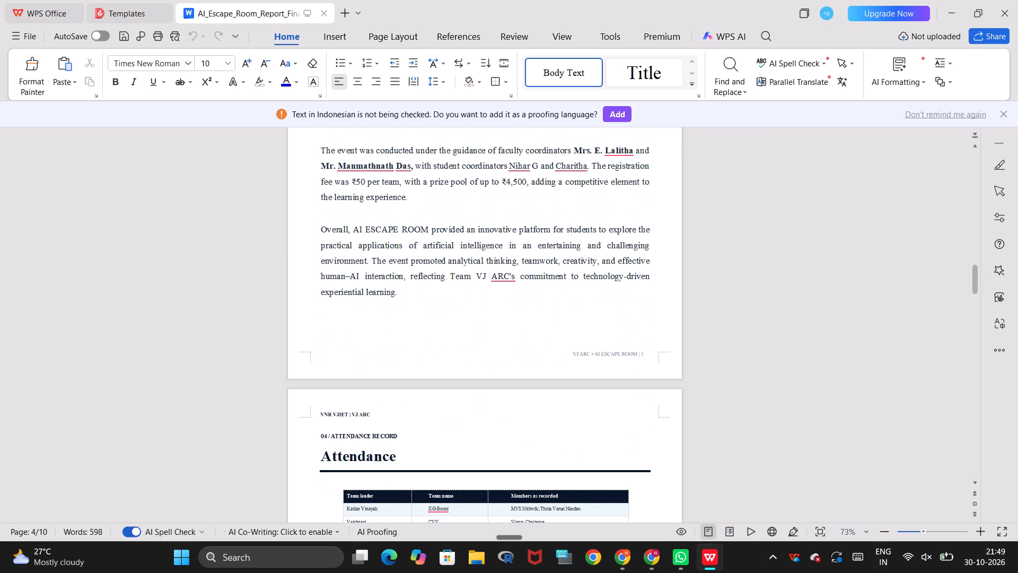
left_click(408, 437)
key("Return")
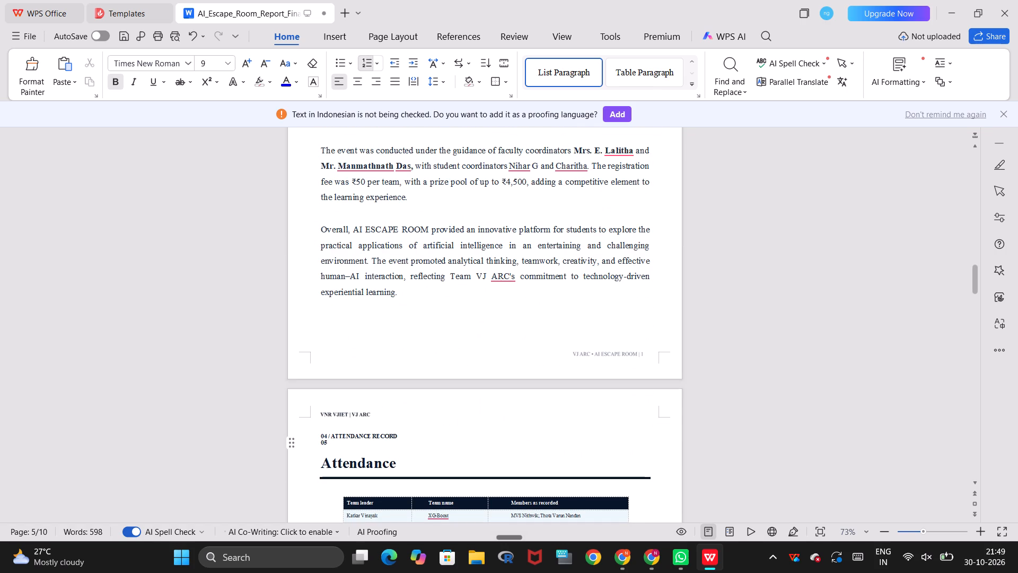
key("Return")
key("Return")
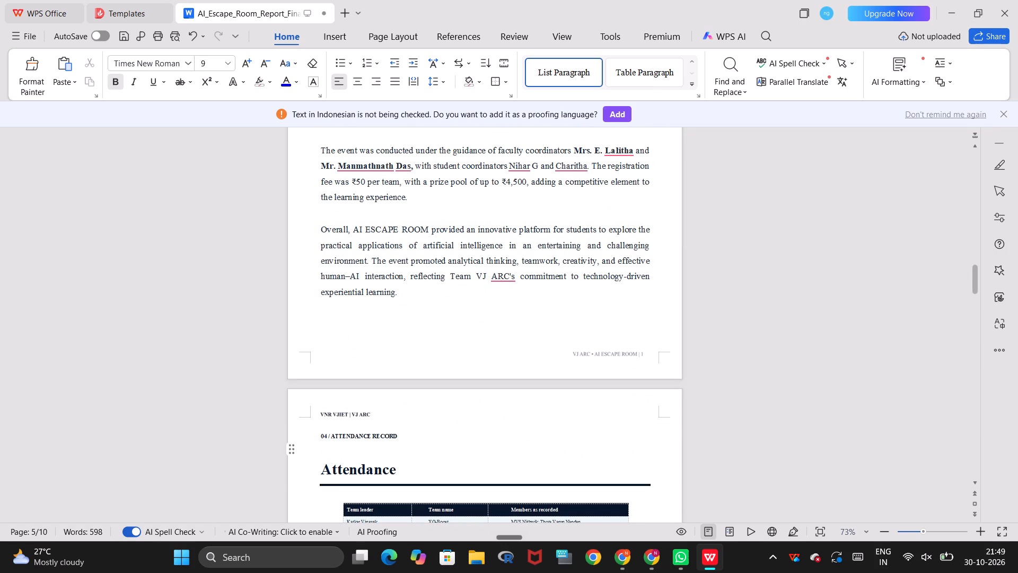
scroll(408, 437, "down", 3)
key("Return")
key("Return")
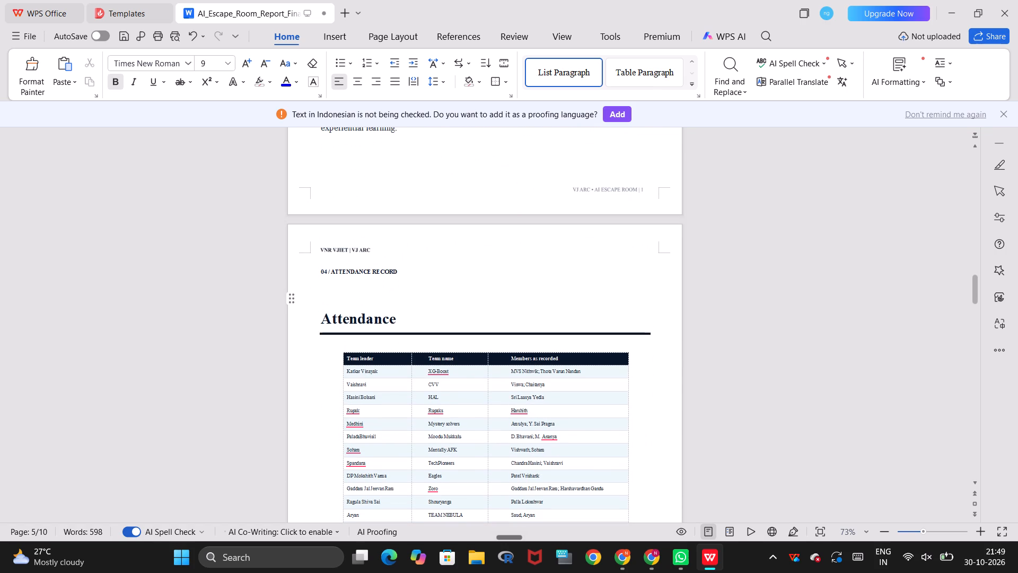
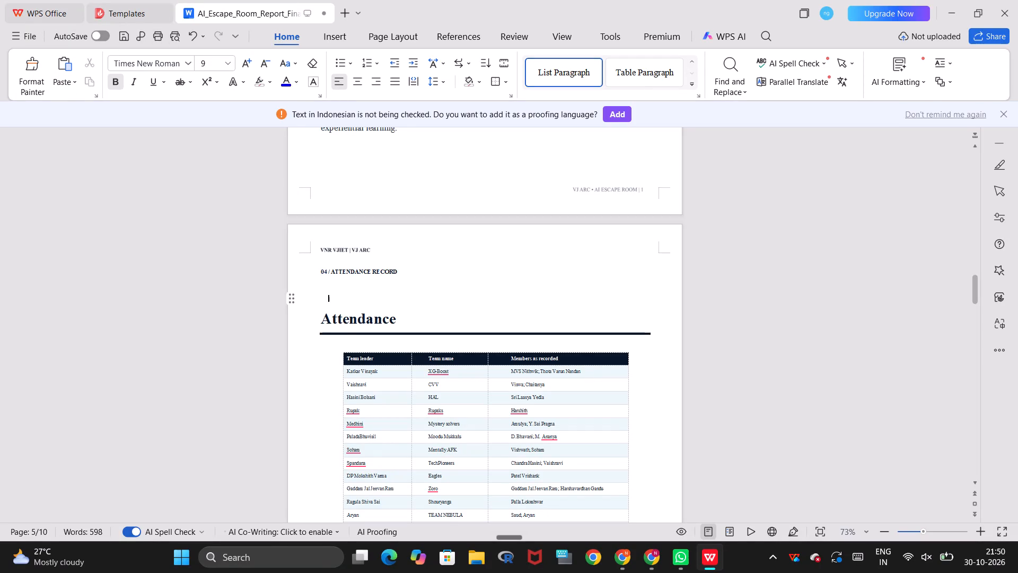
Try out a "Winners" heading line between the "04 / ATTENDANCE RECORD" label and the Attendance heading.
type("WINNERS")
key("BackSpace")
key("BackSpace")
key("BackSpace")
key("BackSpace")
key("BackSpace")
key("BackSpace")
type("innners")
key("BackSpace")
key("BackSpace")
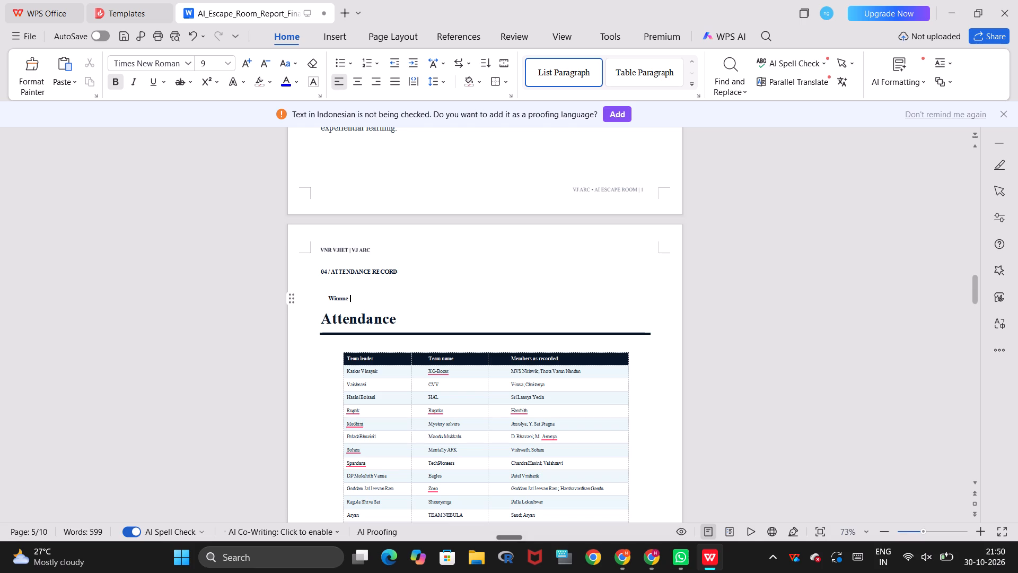
Delete the draft Winners text and the blank lines between the "04 / ATTENDANCE RECORD" label and the Attendance heading.
key("BackSpace")
key("BackSpace")
key("BackSpace")
key("BackSpace")
key("BackSpace")
key("BackSpace")
key("BackSpace")
key("BackSpace")
key("BackSpace")
key("BackSpace")
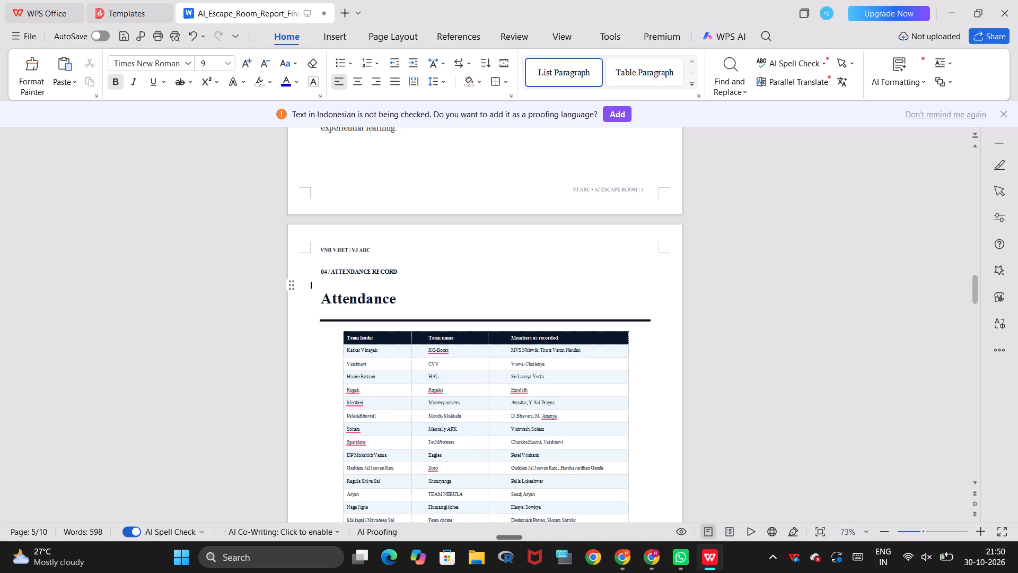
key("BackSpace")
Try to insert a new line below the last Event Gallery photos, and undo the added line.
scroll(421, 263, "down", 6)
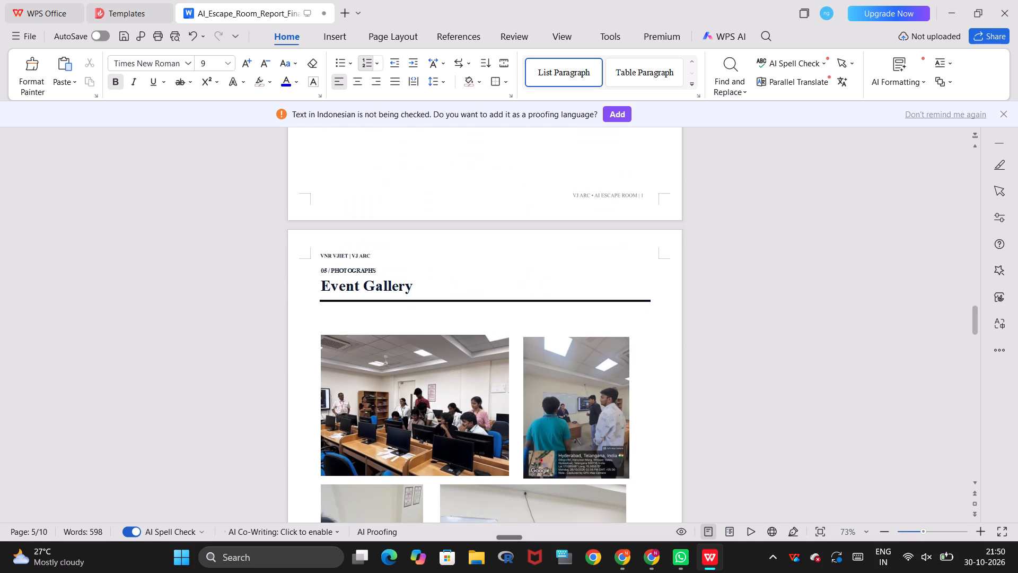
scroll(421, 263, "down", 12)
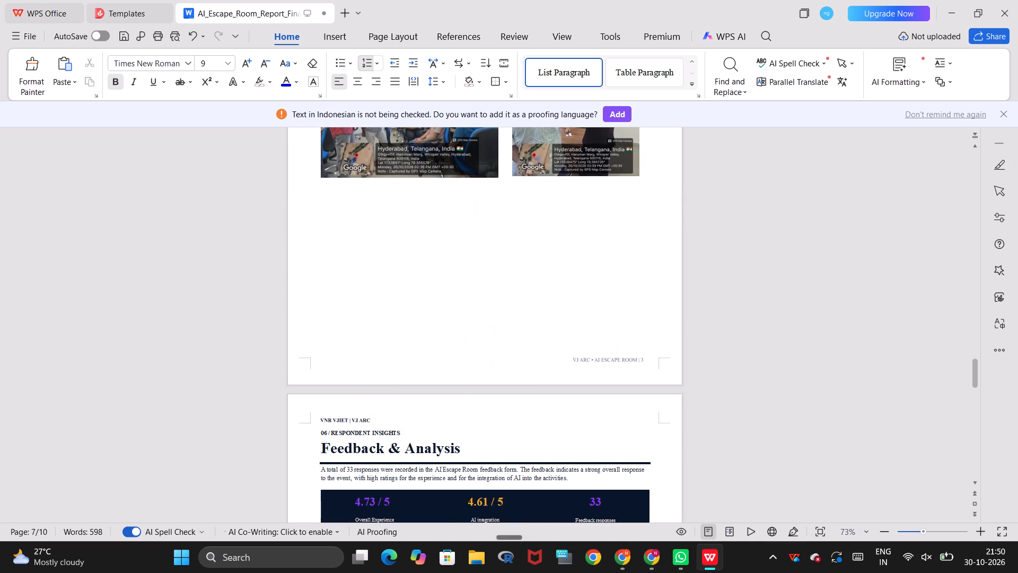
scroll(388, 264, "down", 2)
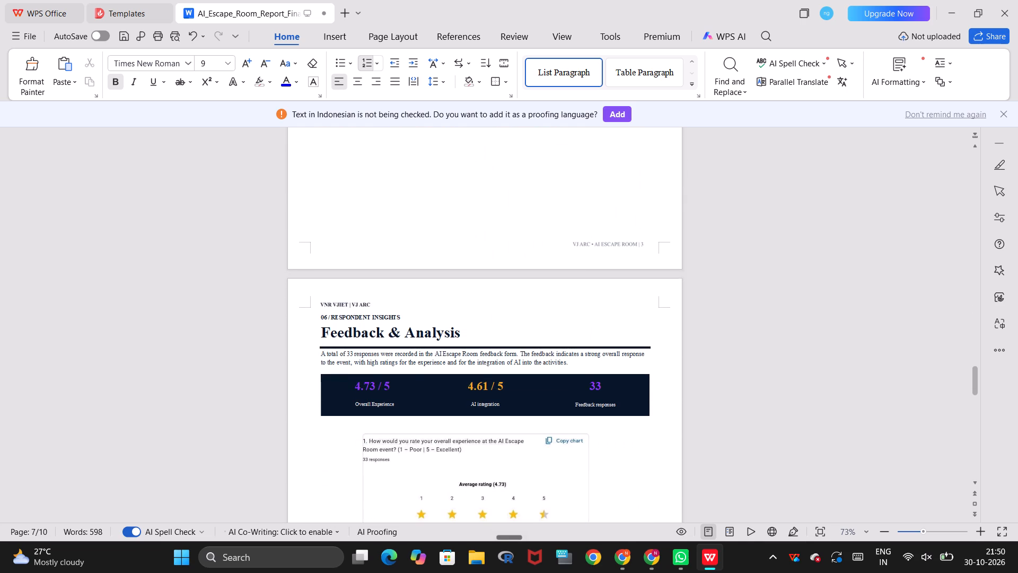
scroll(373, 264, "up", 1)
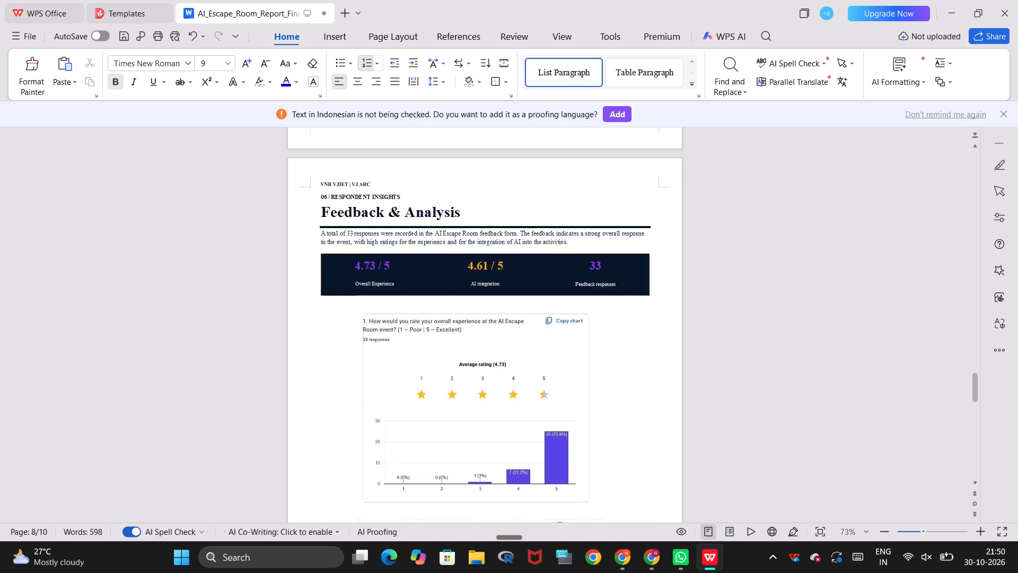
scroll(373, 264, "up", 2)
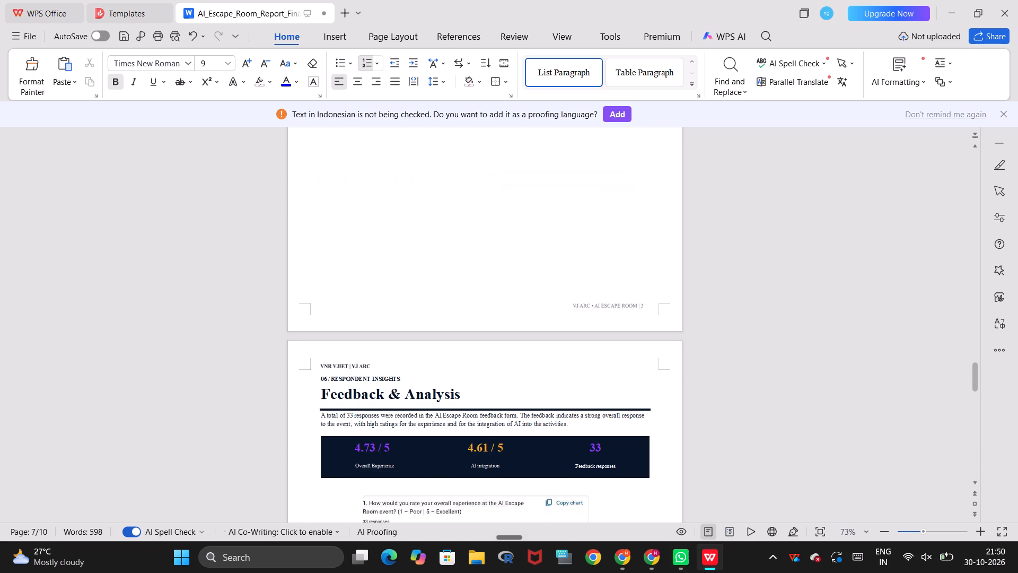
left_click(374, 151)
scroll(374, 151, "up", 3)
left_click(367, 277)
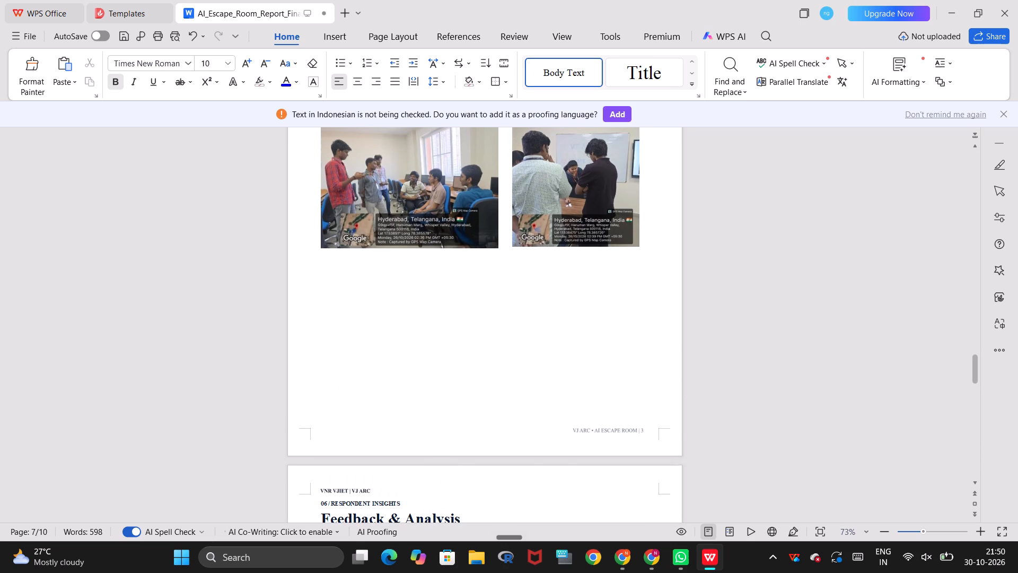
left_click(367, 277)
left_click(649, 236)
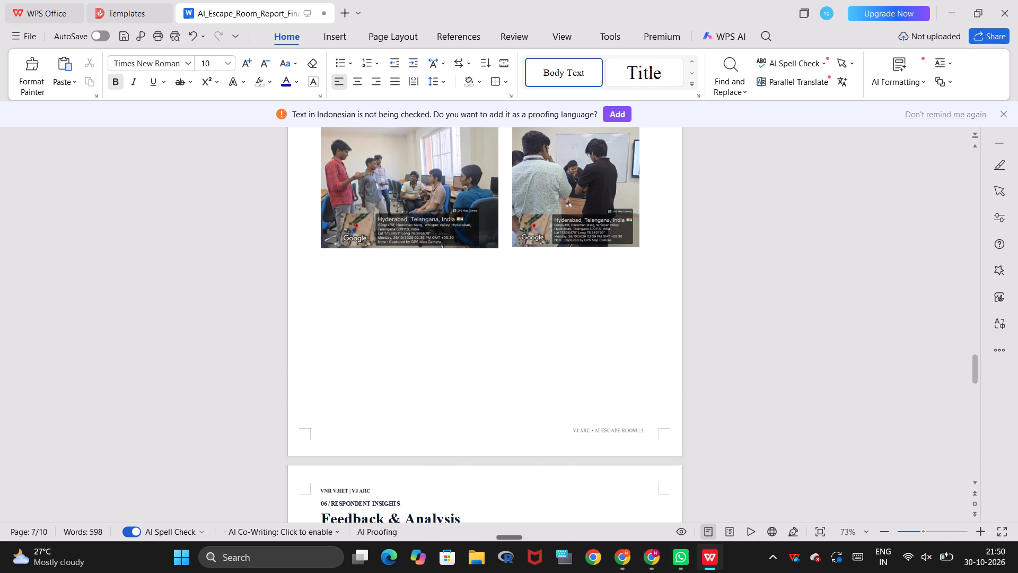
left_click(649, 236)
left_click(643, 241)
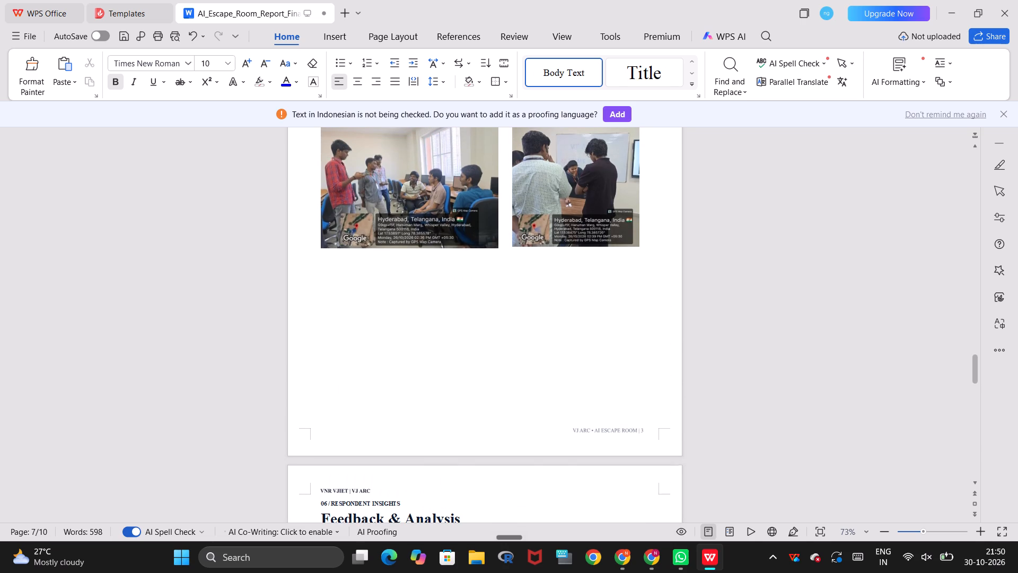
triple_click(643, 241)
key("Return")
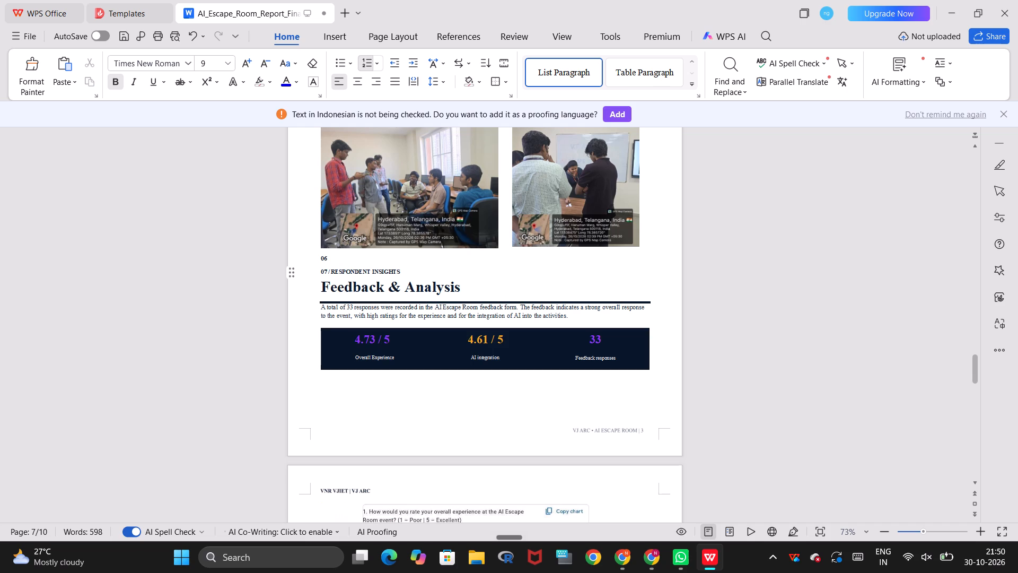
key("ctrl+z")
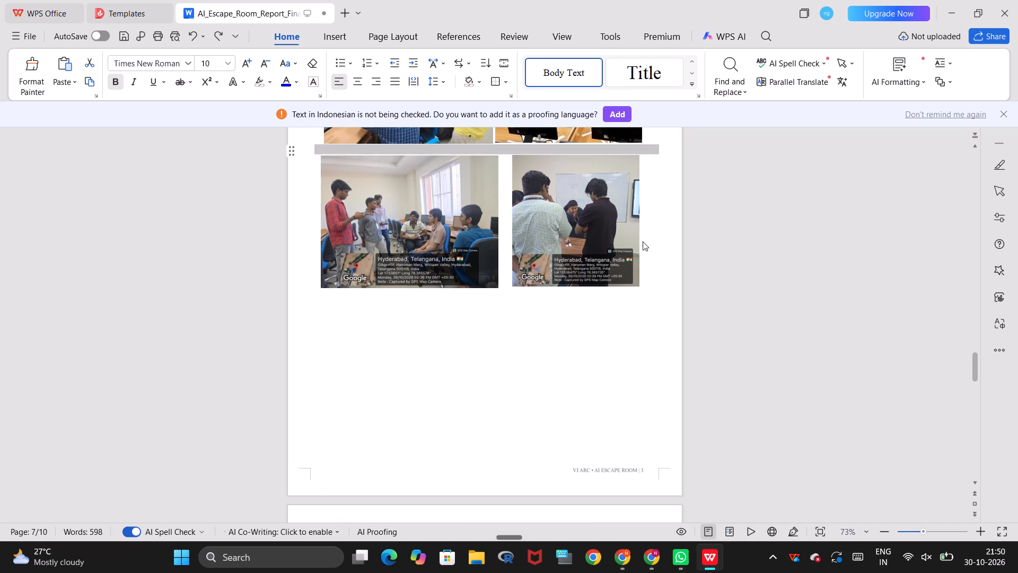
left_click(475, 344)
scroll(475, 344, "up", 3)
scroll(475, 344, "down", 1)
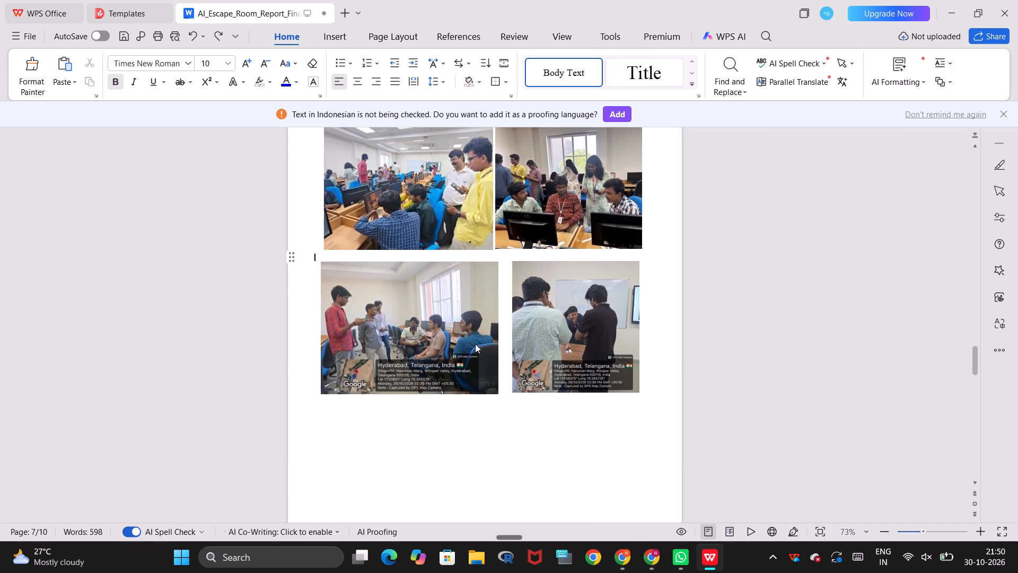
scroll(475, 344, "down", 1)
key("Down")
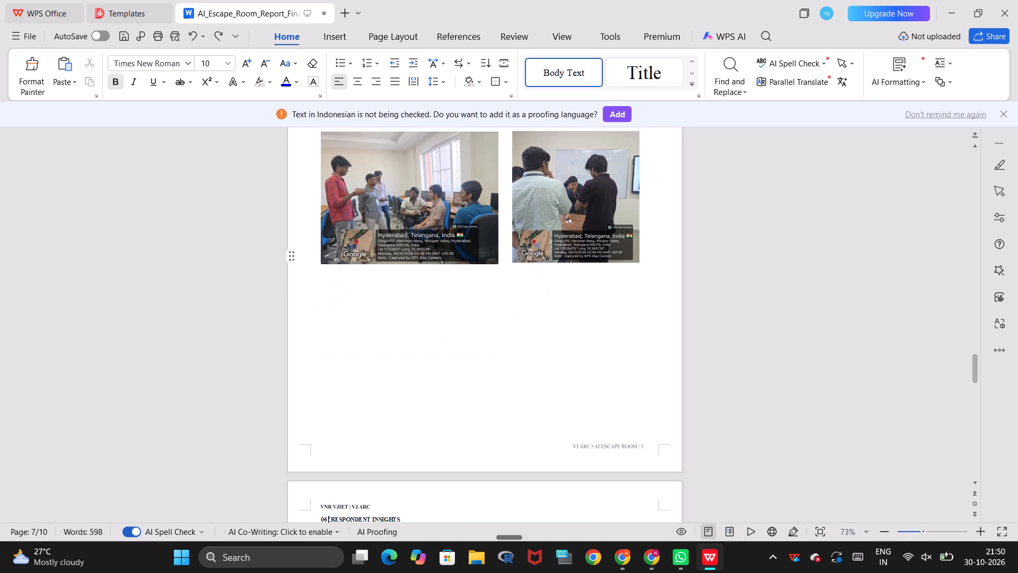
Replace the section number of the Respondent Insights label above Feedback & Analysis with 07.
scroll(646, 257, "down", 3)
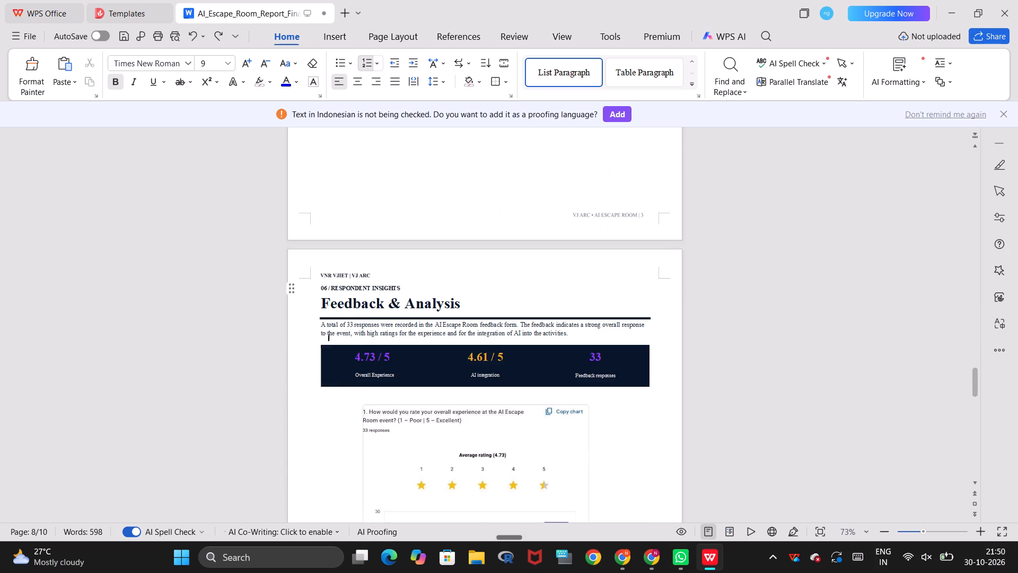
scroll(646, 257, "down", 3)
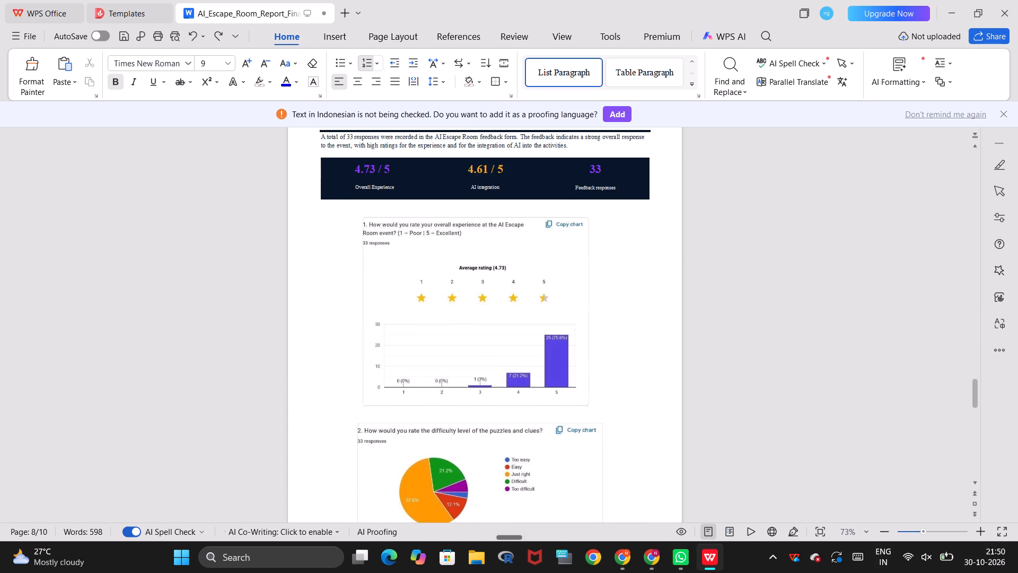
scroll(646, 257, "up", 3)
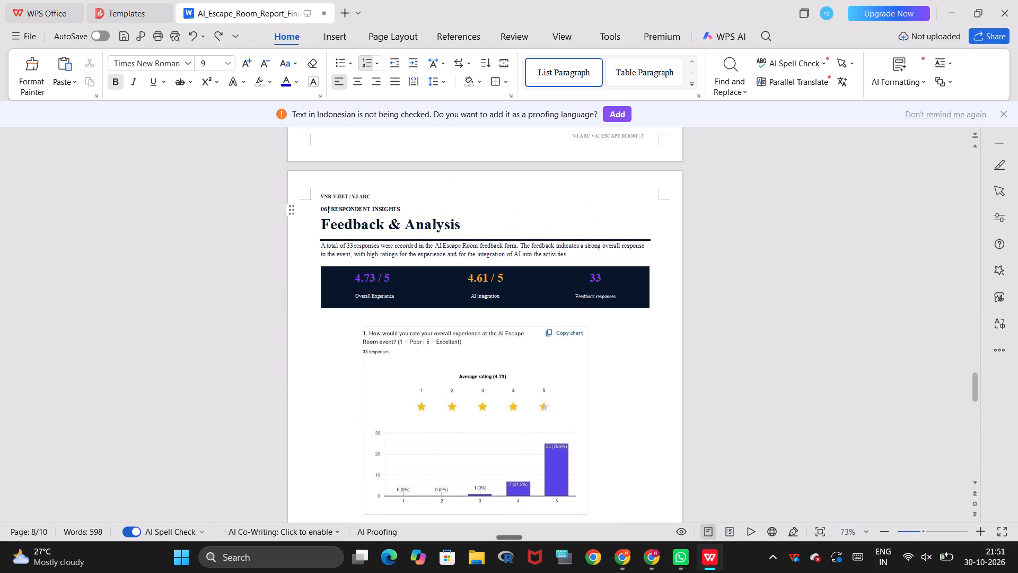
left_click(386, 197)
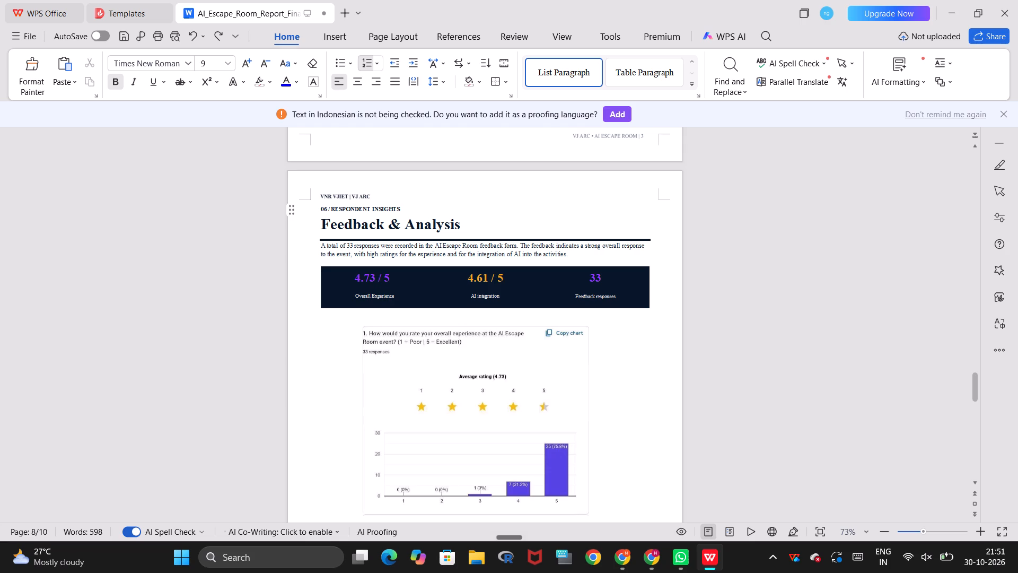
left_click(328, 209)
key("BackSpace")
key("7")
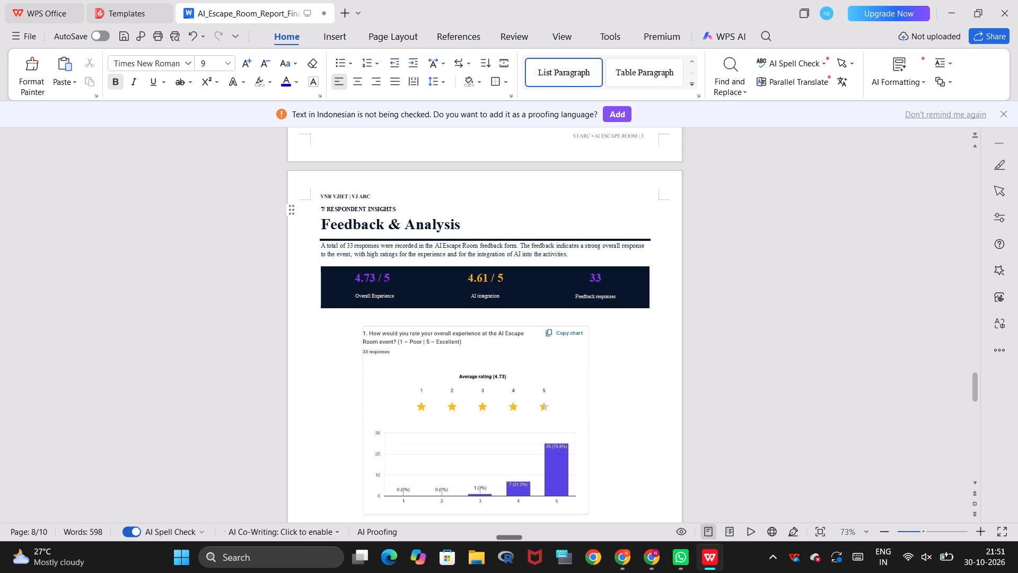
key("BackSpace")
type("07")
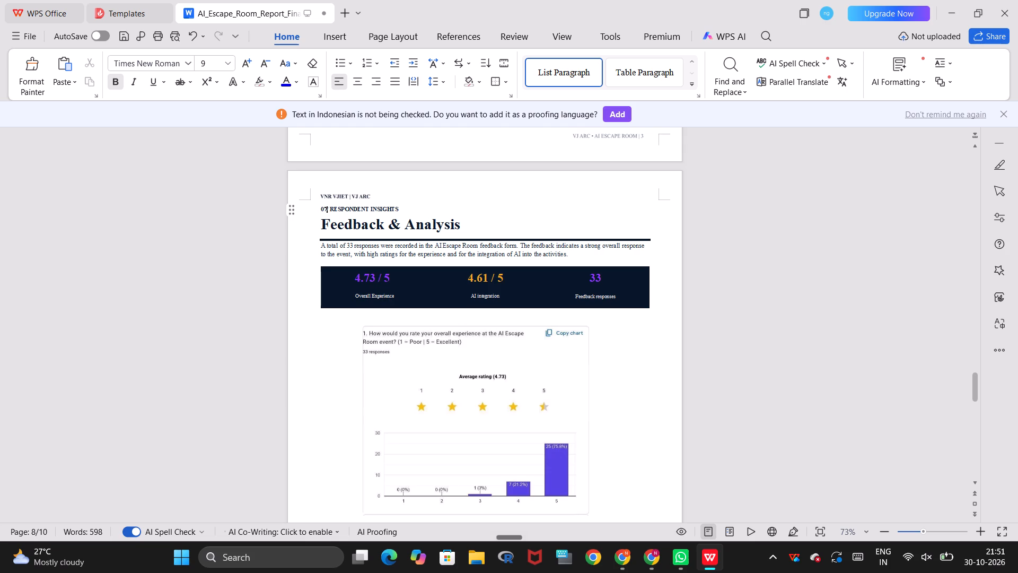
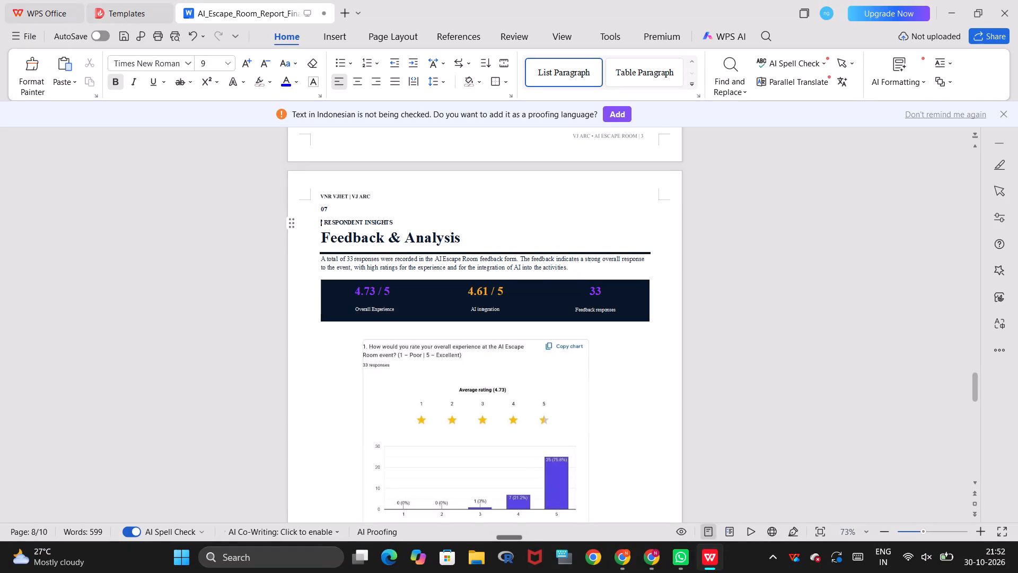
Join the separated 07 and RESPONDENT INSIGHTS text back onto one line above the Feedback & Analysis heading.
key("BackSpace")
key("BackSpace")
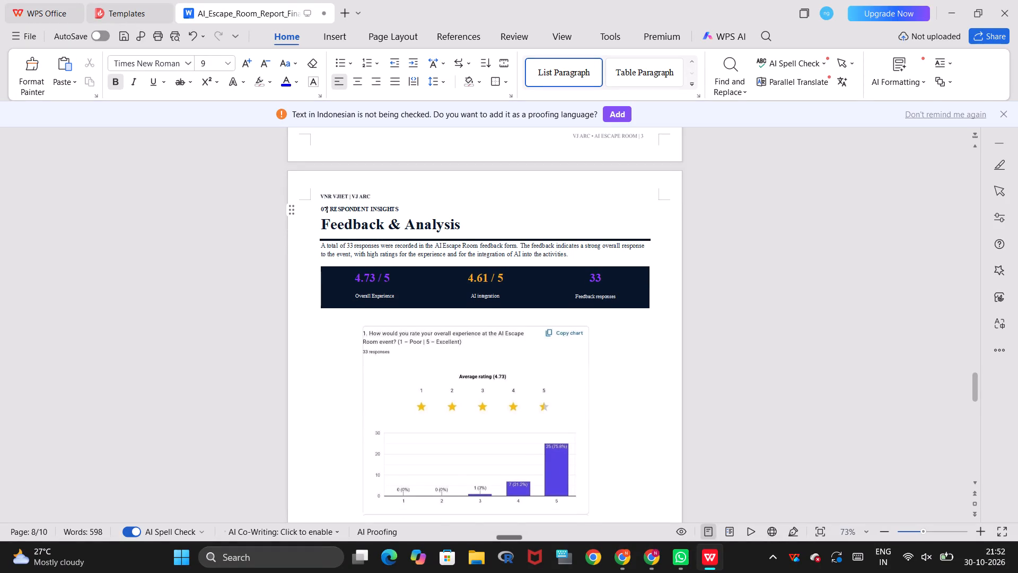
left_click(374, 194)
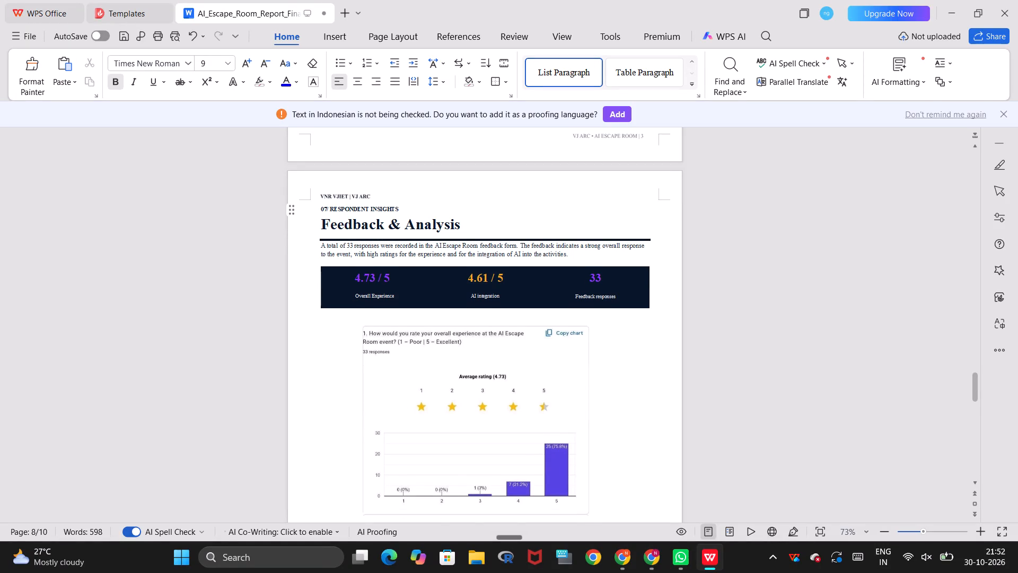
Insert a new line above the "07/ RESPONDENT INSIGHTS" label and enter "O6/Winners:" on it.
left_click(321, 210)
key("Return")
key("Up")
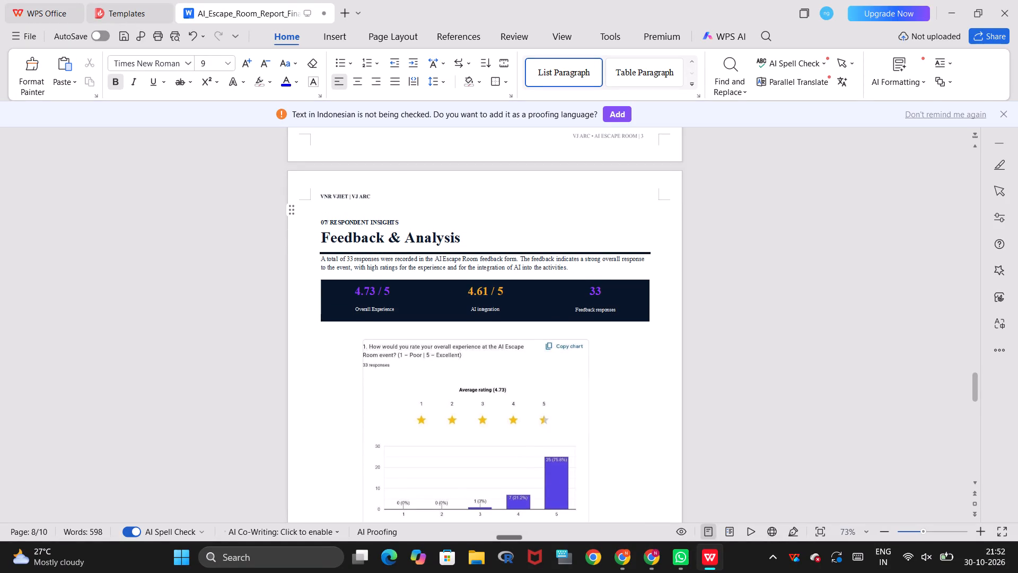
type("o0/")
key("BackSpace")
key("BackSpace")
type("6/")
type("Winners:")
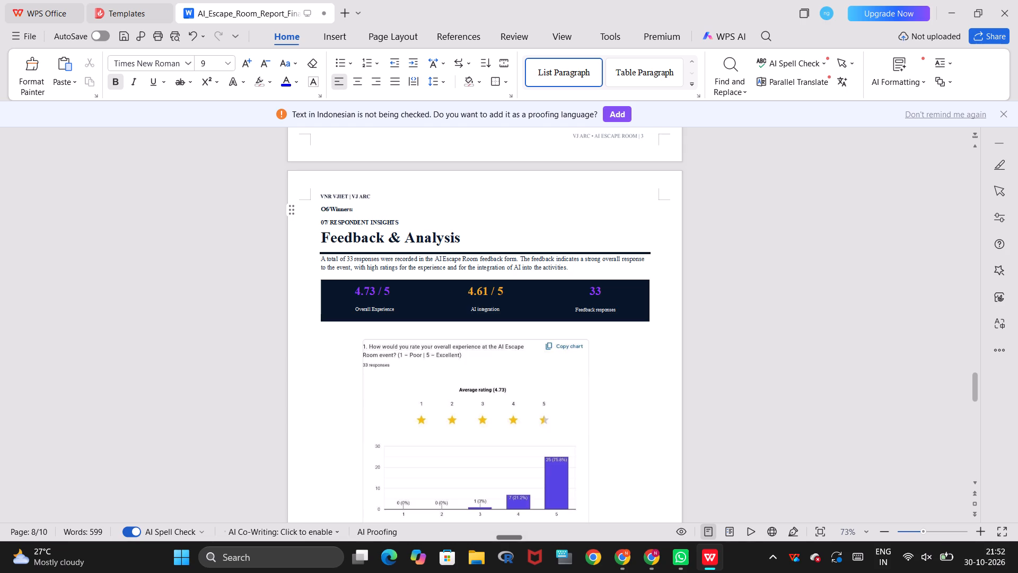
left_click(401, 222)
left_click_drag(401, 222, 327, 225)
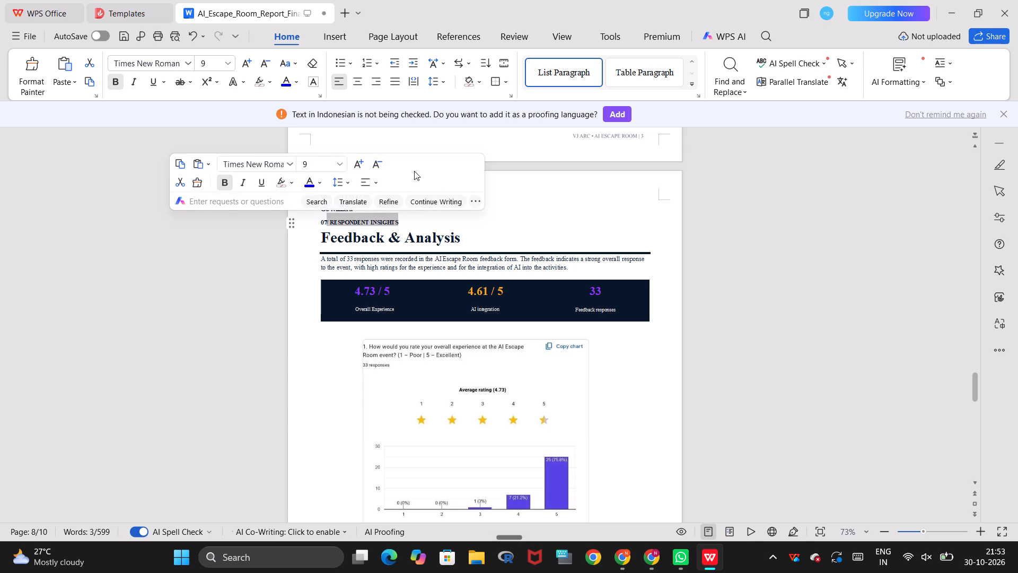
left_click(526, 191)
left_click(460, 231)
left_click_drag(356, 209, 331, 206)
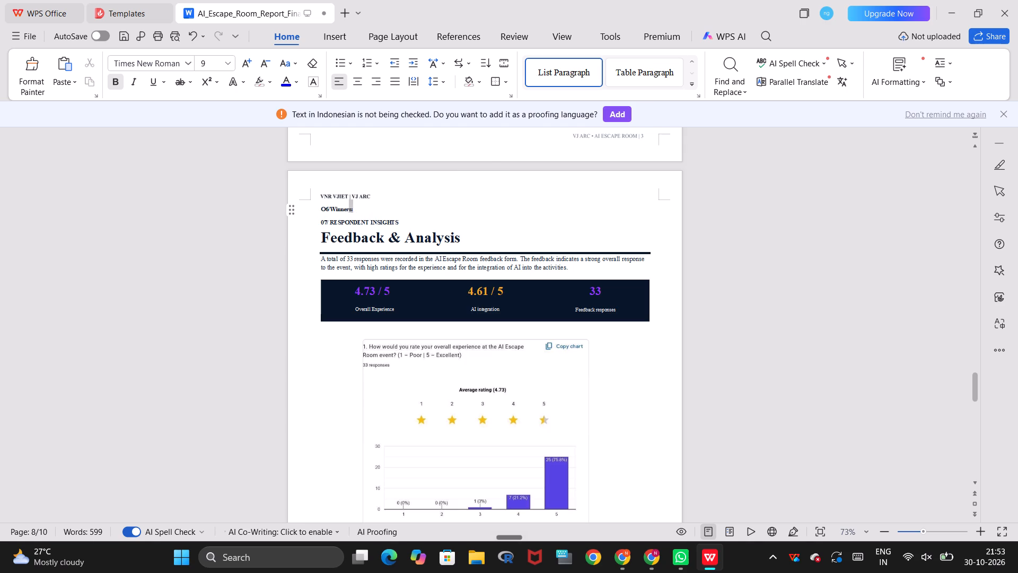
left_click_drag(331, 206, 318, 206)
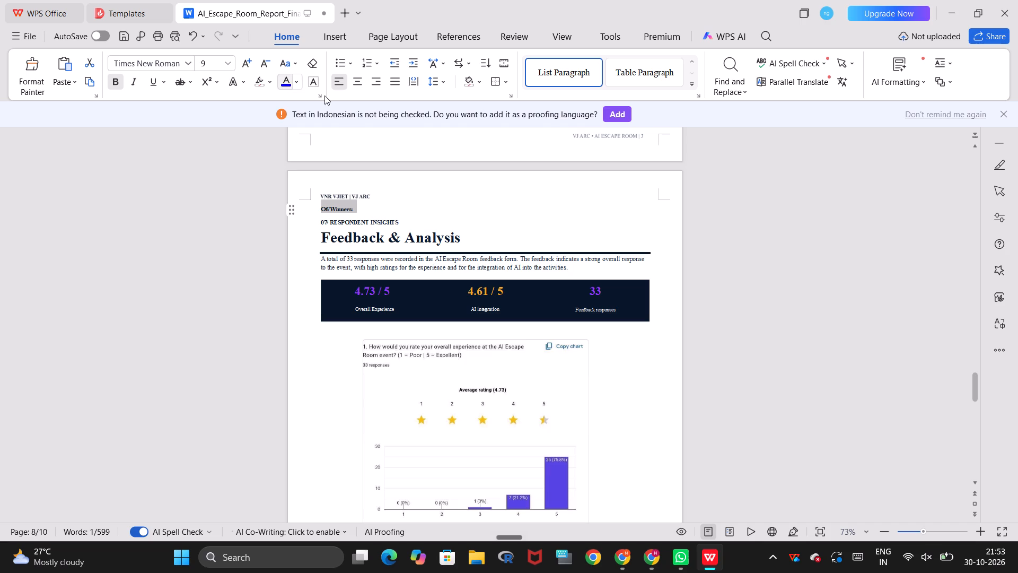
Rewrite "Winners:" in the new label as "WINNERS" in capitals without the colon, and add a blank line beneath it.
left_click(361, 206)
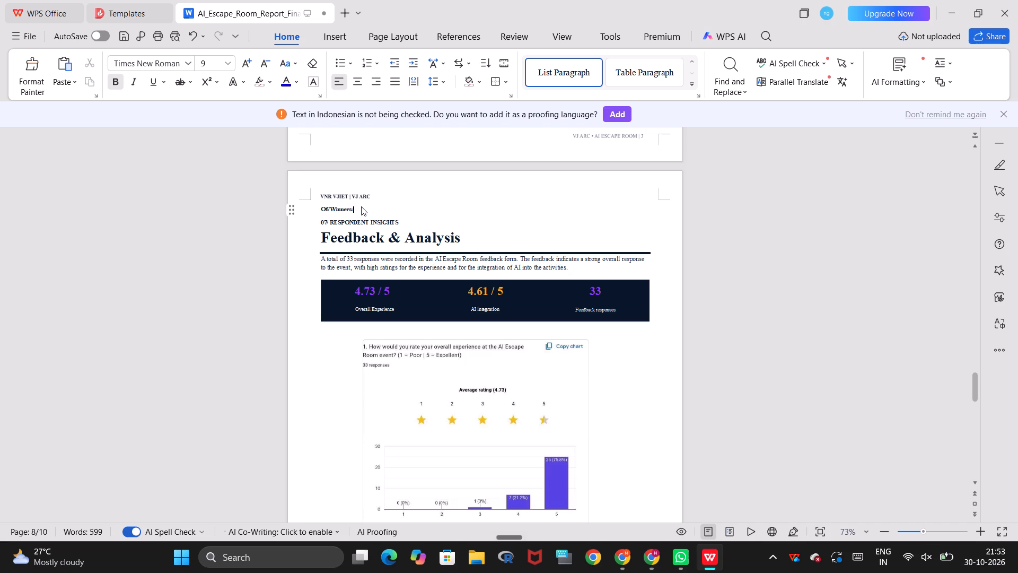
key("BackSpace")
key("BackSpace")
key("BackSpace")
key("BackSpace")
key("BackSpace")
key("BackSpace")
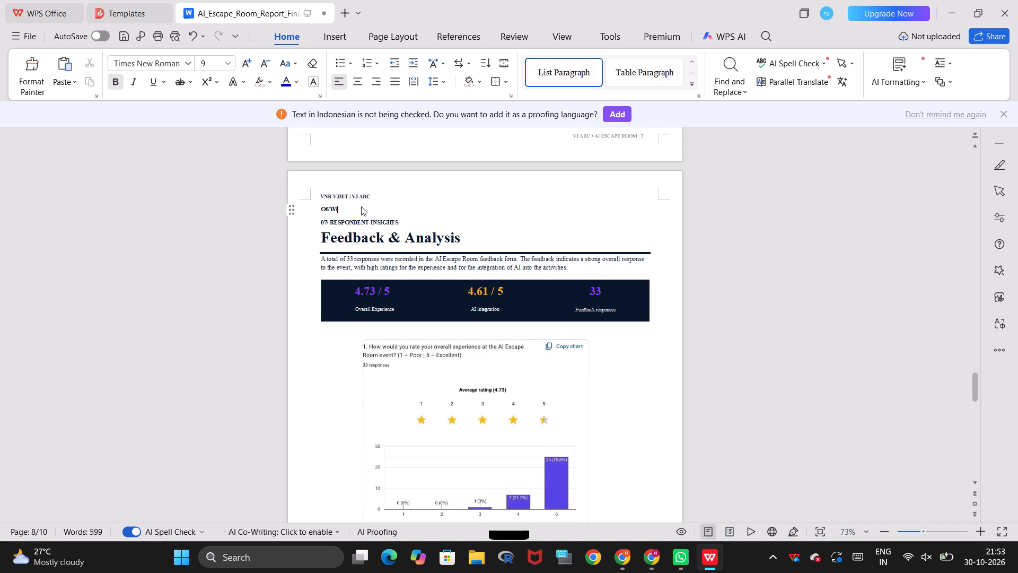
key("BackSpace")
type("inners")
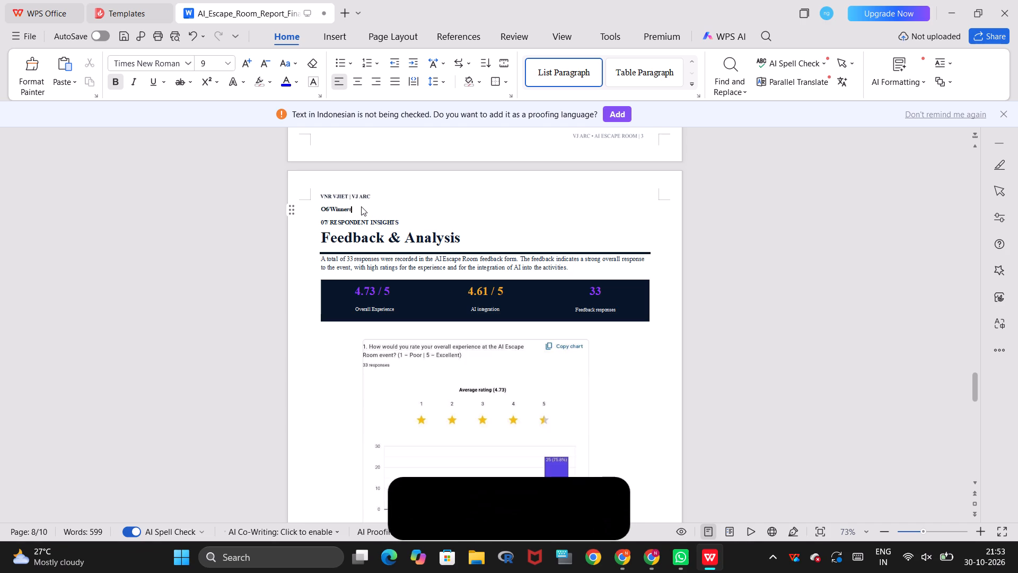
key("BackSpace")
key("BackSpace")
key("BackSpace")
key("BackSpace")
key("BackSpace")
key("BackSpace")
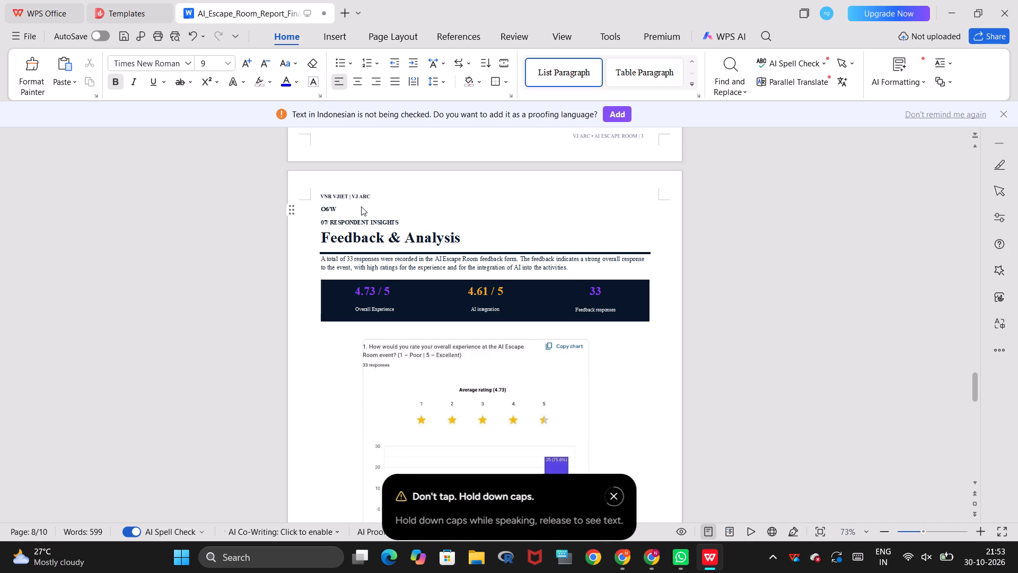
type("INN")
type("ERS")
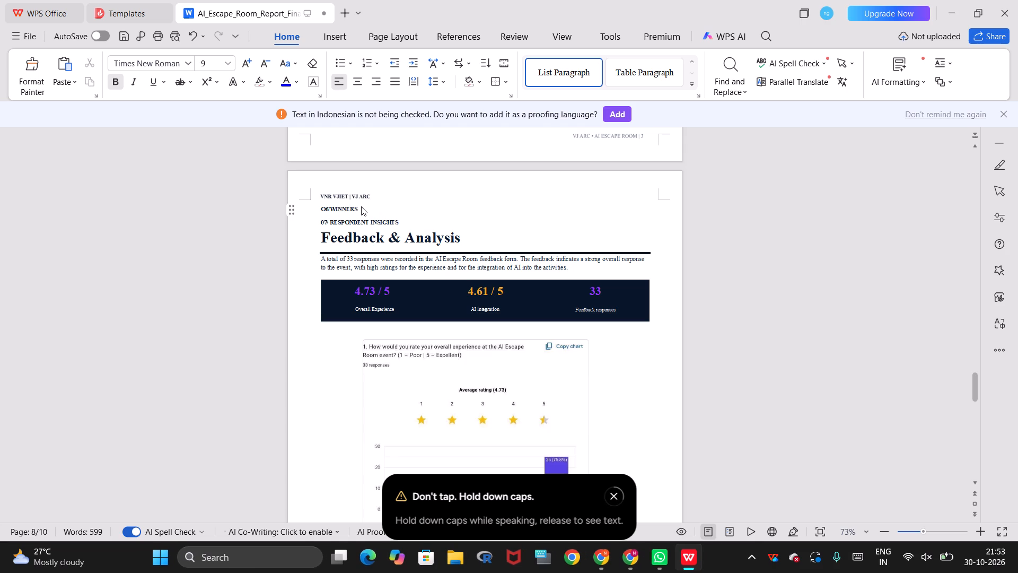
key("Return")
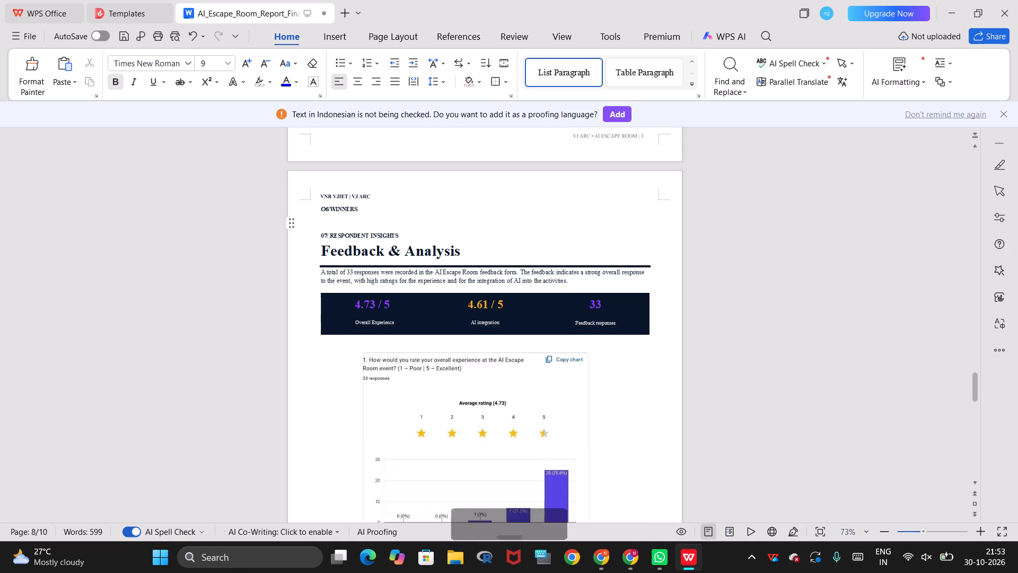
Correct the new label to "06/ WINNERS", adding a space after the slash and replacing the letter O with a zero.
left_click(330, 209)
key("space")
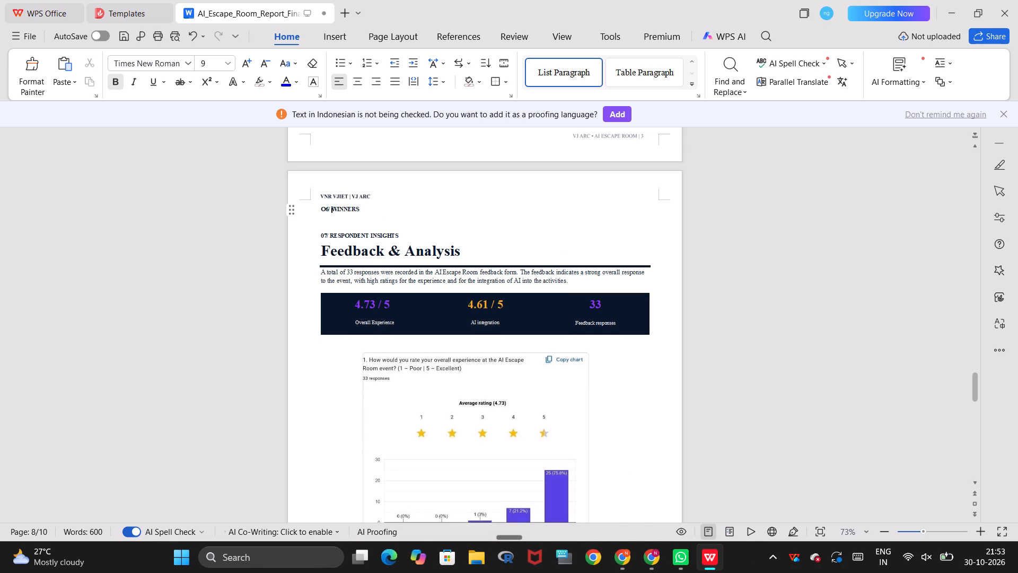
left_click(323, 211)
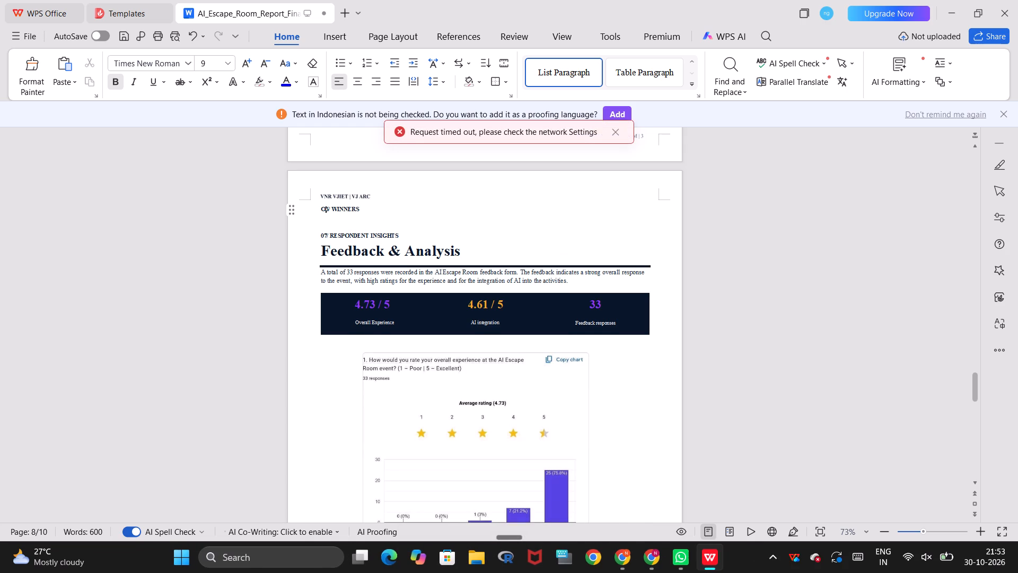
key("BackSpace")
key("0")
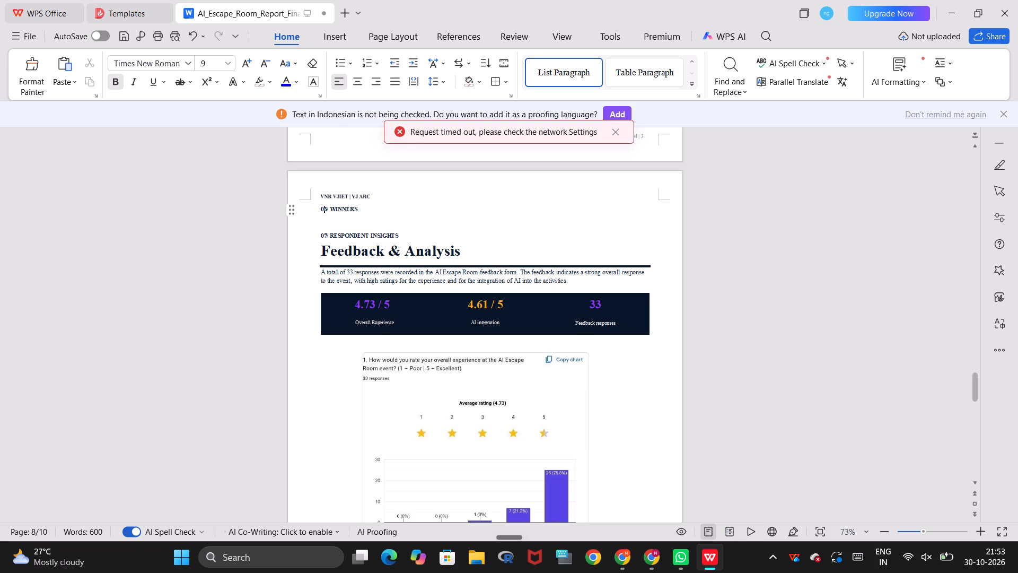
left_click(357, 222)
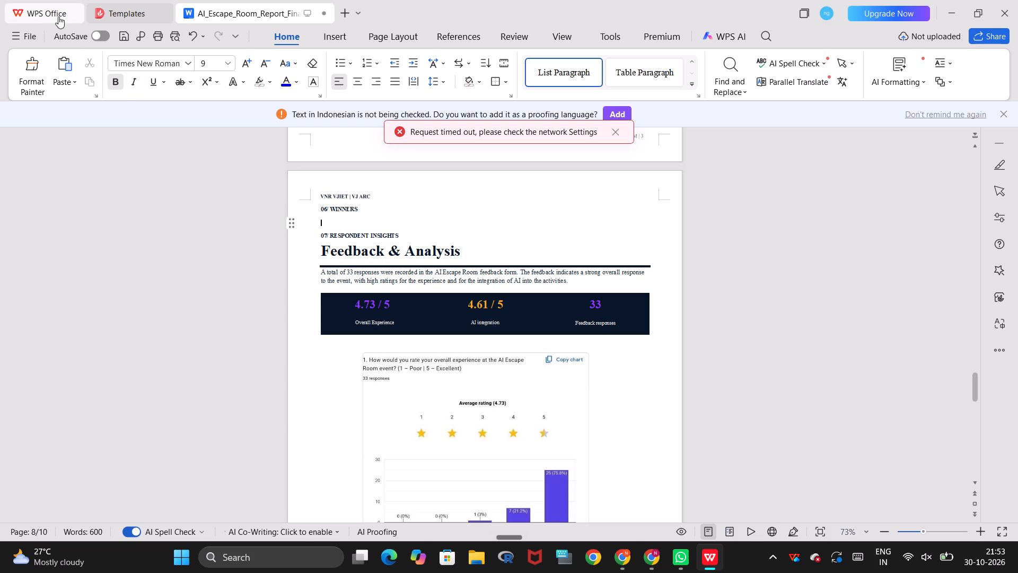
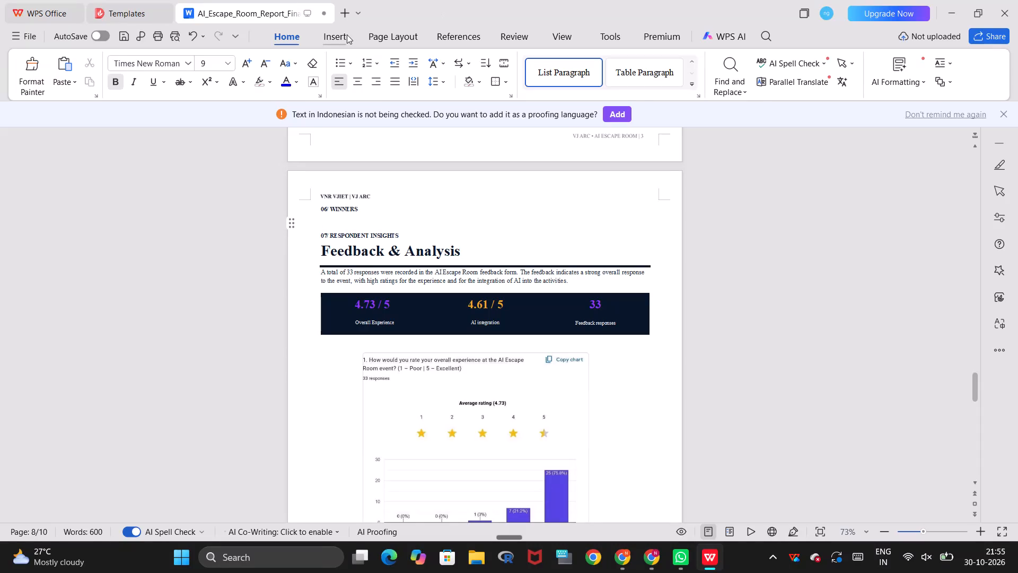
Insert a table with three rows and two columns directly beneath the "06/ WINNERS" label.
left_click(347, 34)
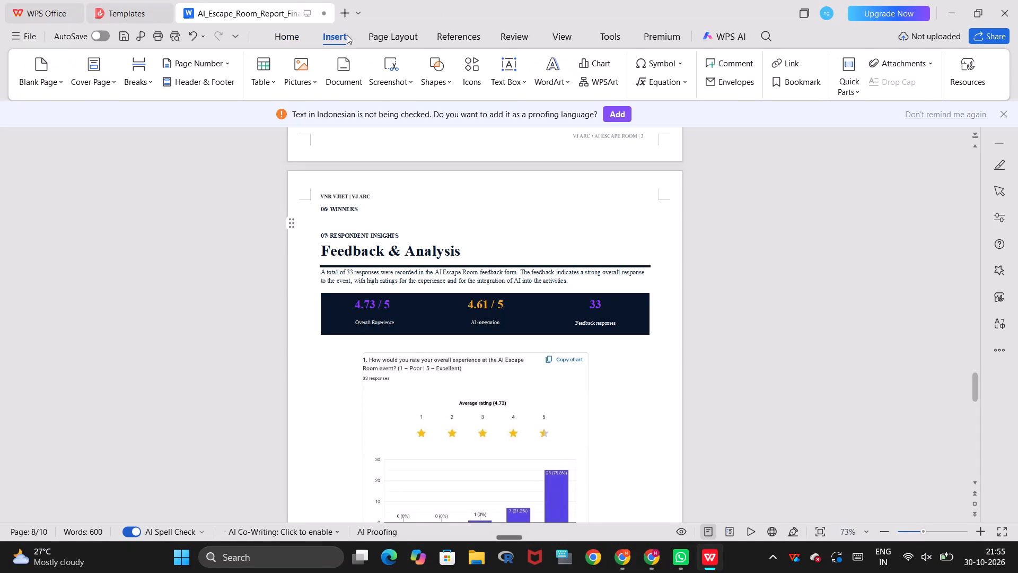
left_click(267, 80)
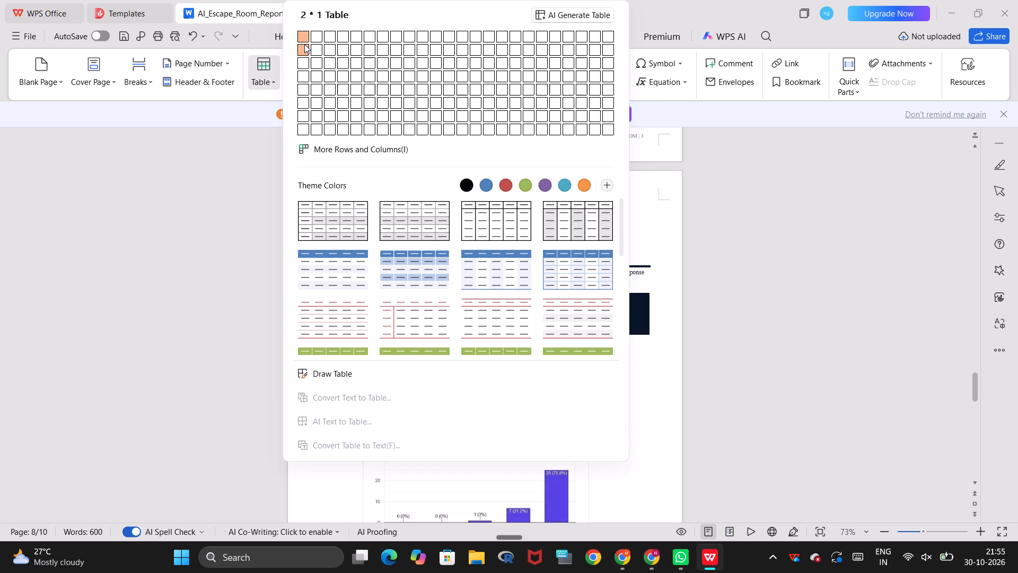
left_click(318, 62)
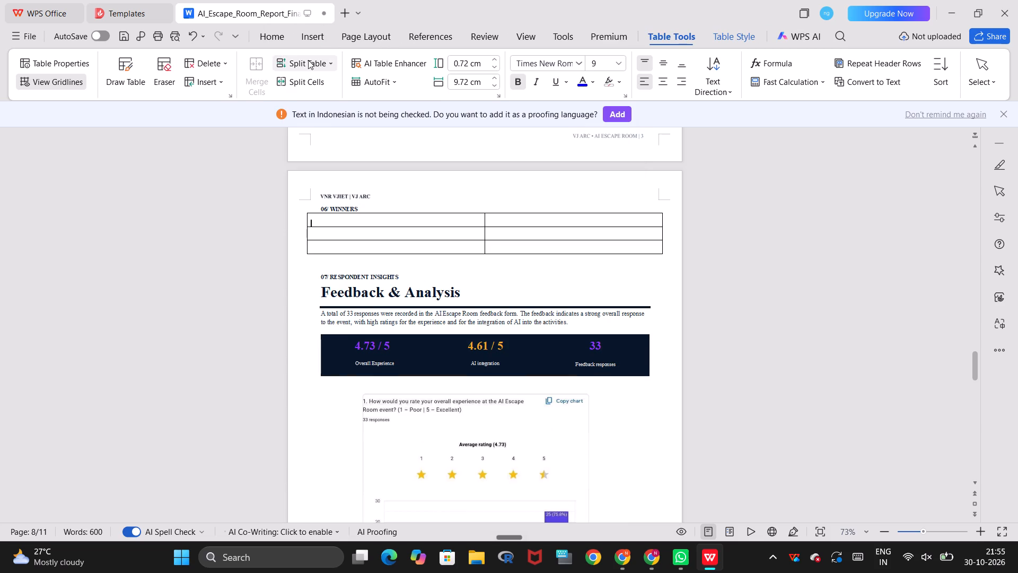
key("BackSpace")
left_click(406, 255)
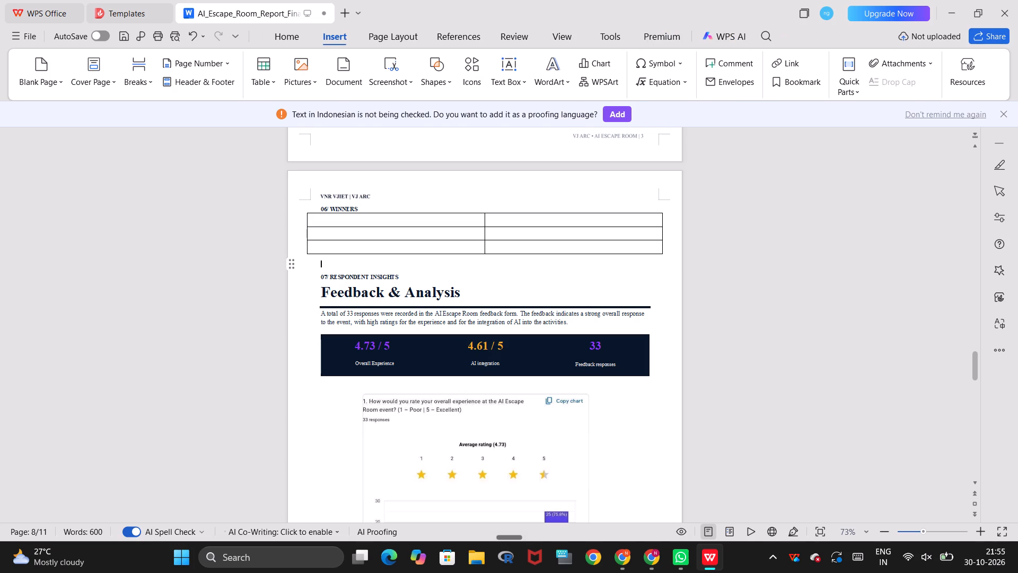
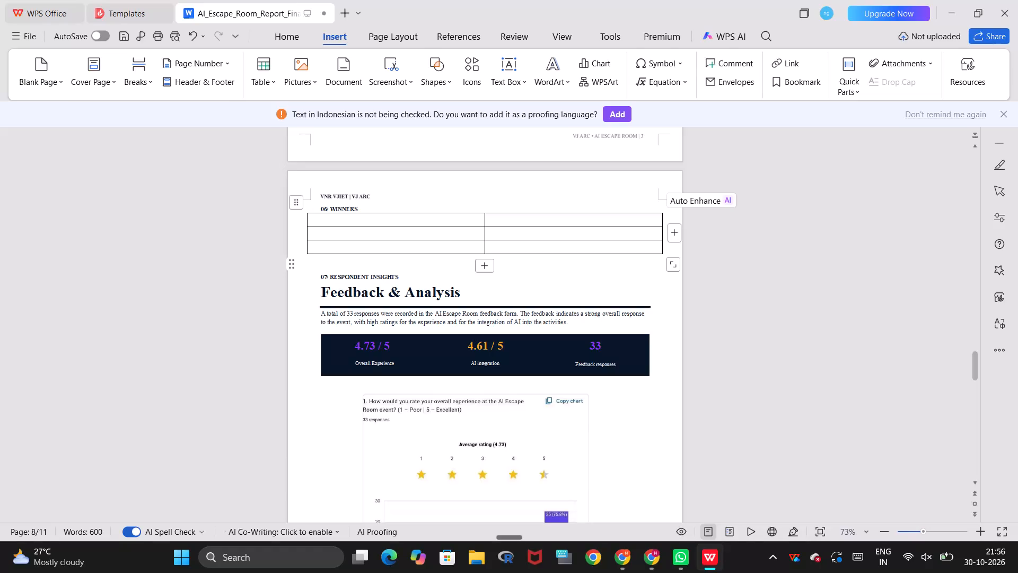
Insert two rows below the last row of the table under "06/ WINNERS".
right_click(383, 251)
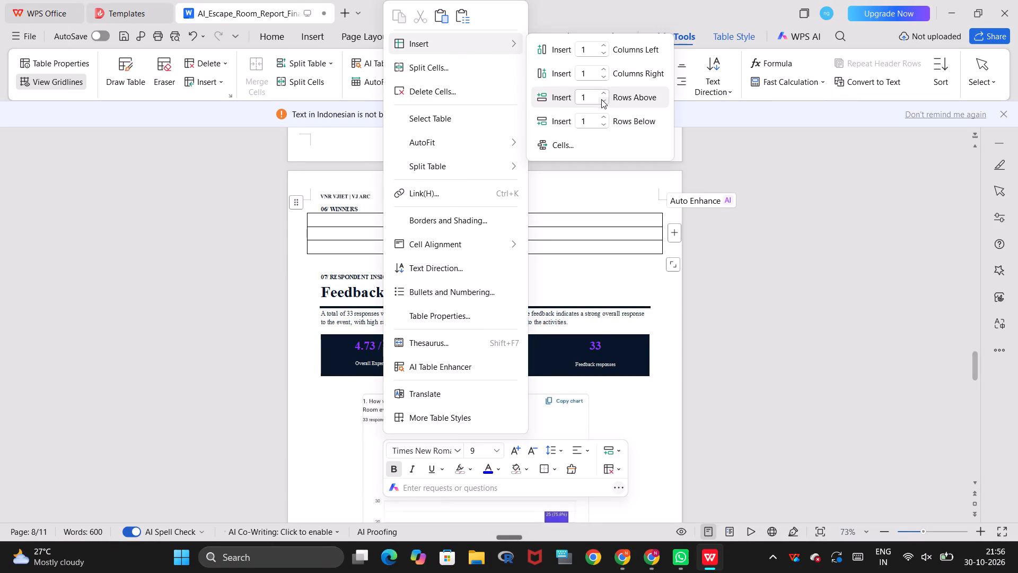
left_click(601, 99)
left_click(602, 125)
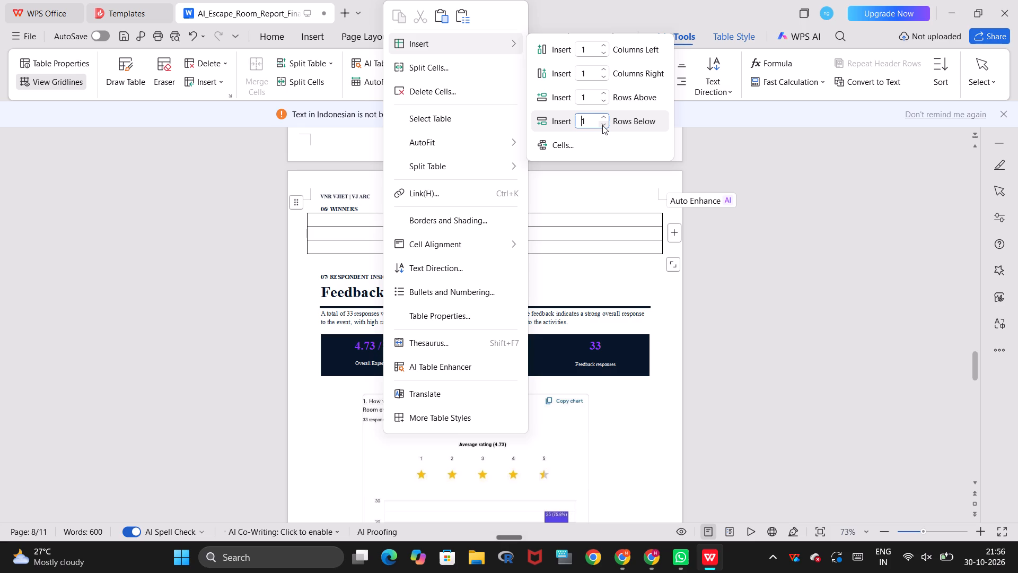
left_click(591, 121)
key("BackSpace")
key("2")
key("Return")
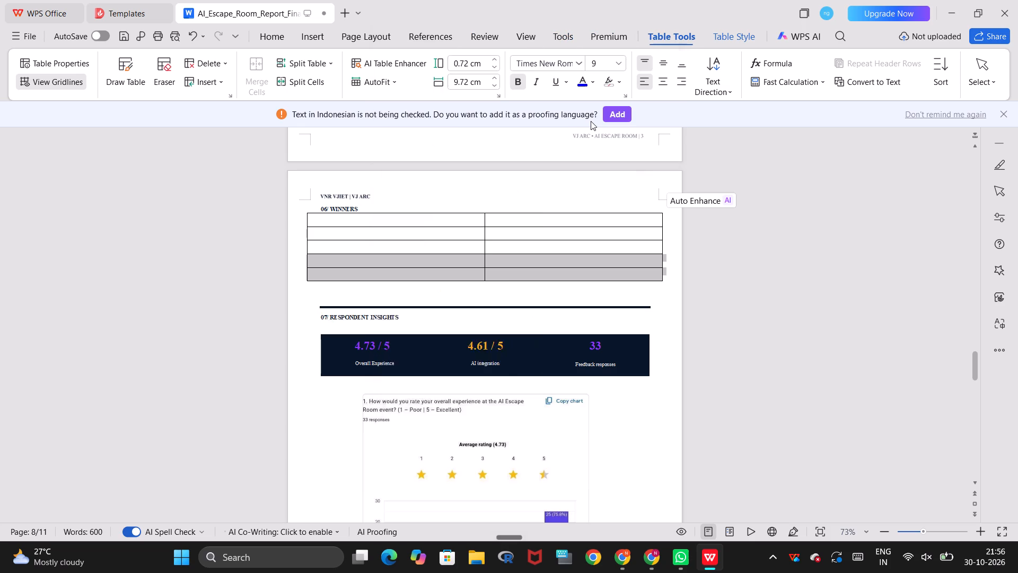
Delete the entire bottom row of the WINNERS table.
left_click(456, 267)
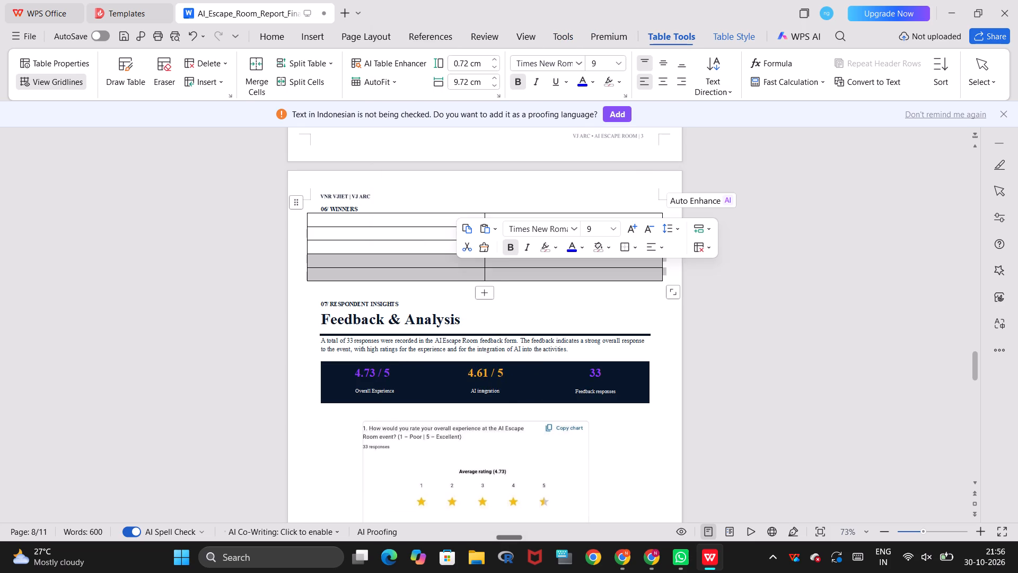
left_click(452, 274)
left_click(452, 274)
right_click(452, 274)
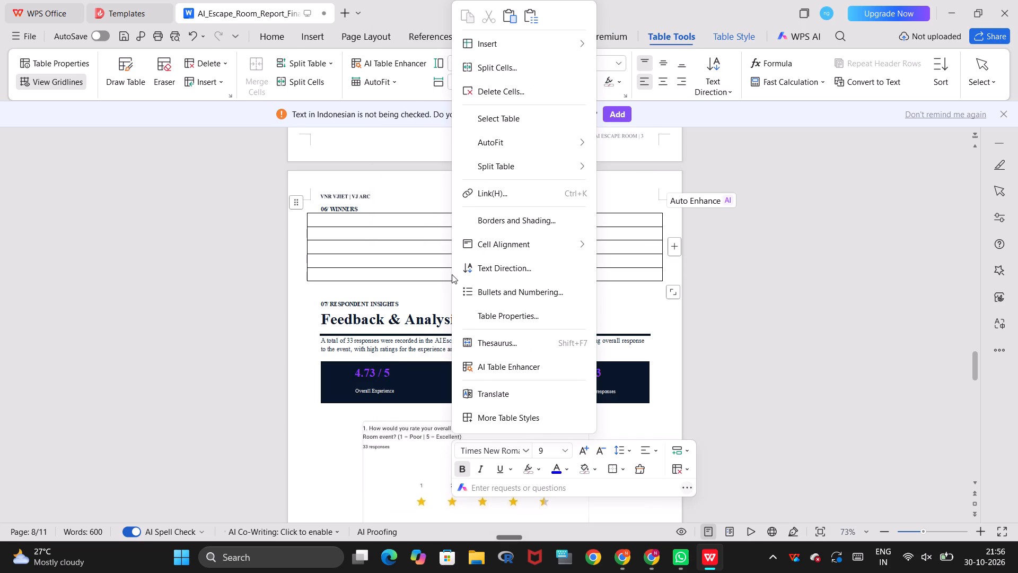
left_click(507, 84)
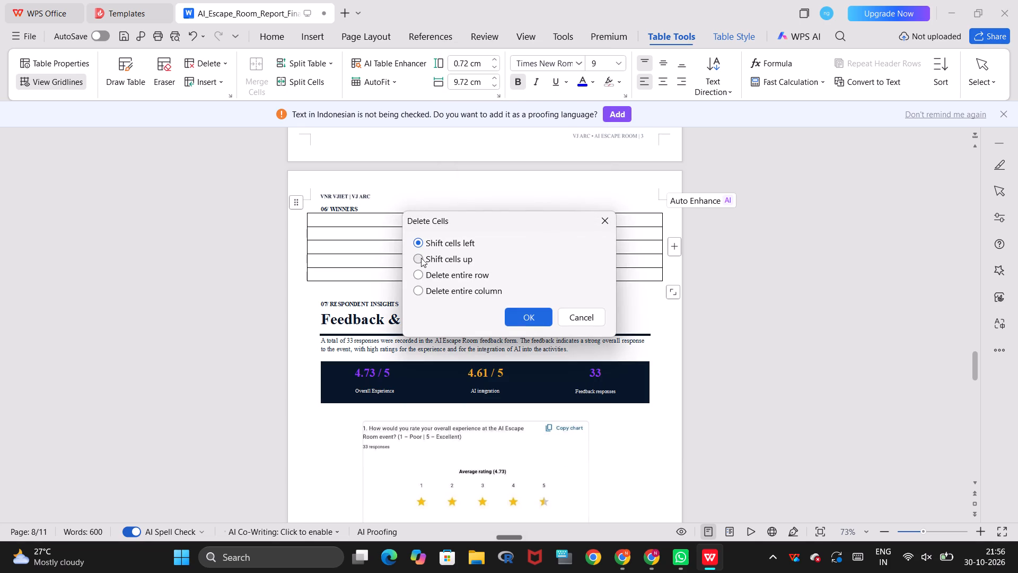
left_click(418, 277)
left_click(529, 319)
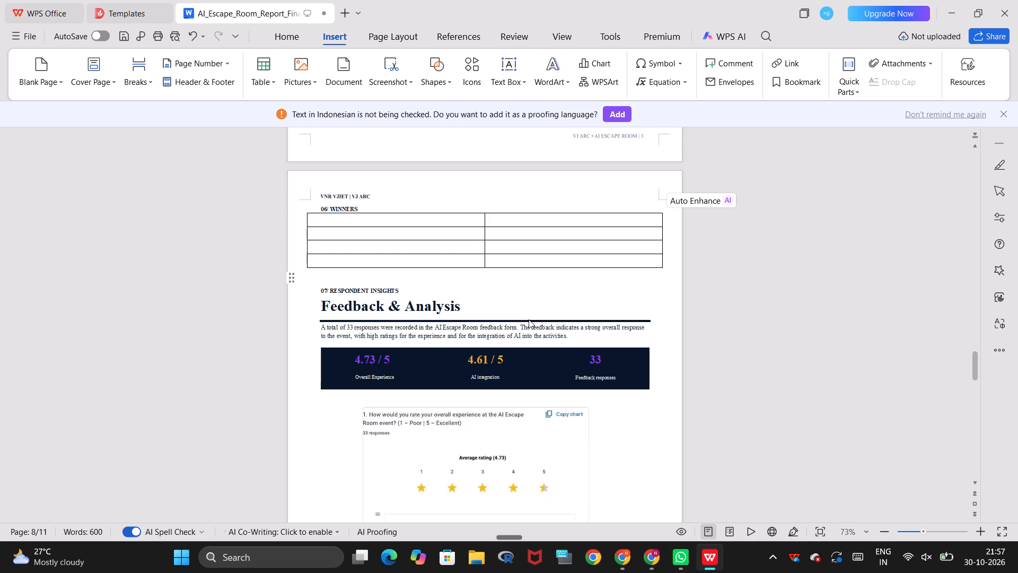
Fill the WINNERS table's first row with the column headings "Team Name :" and "Position:".
left_click(381, 219)
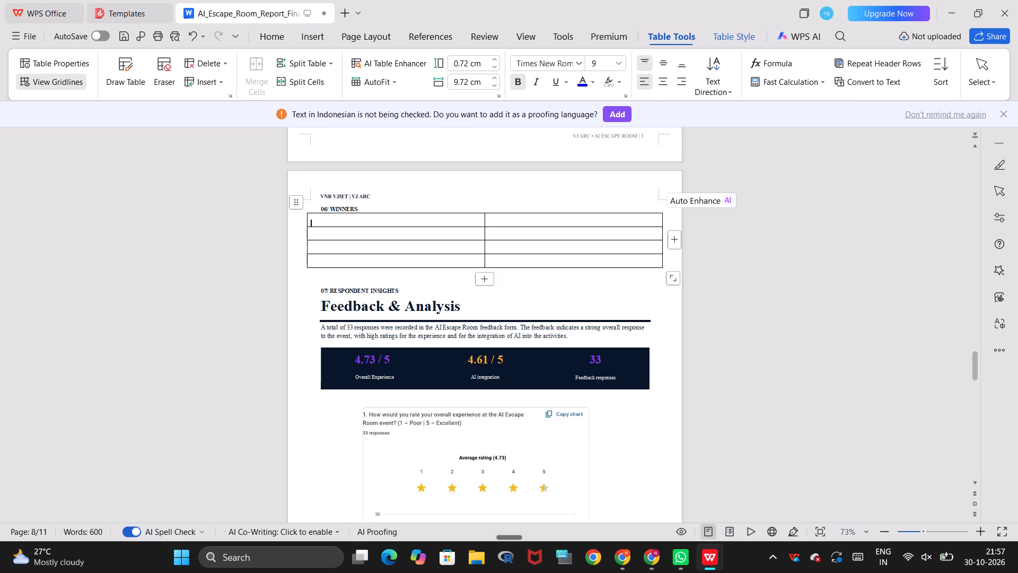
type("Team name")
key("BackSpace")
key("BackSpace")
key("BackSpace")
key("BackSpace")
type("Name :")
left_click(531, 220)
key("space")
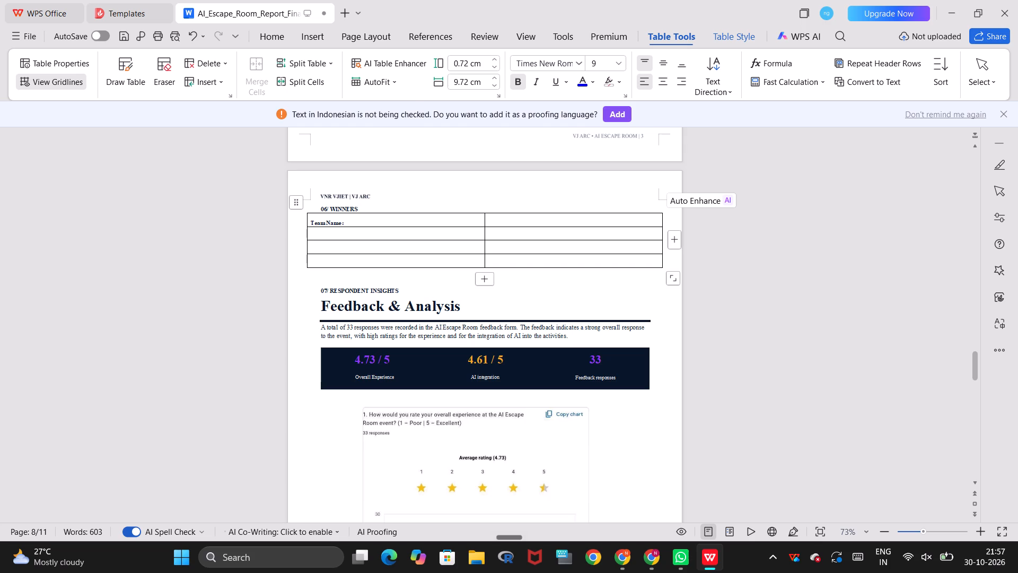
type("Position:")
key("space")
Place the text cursor in the empty cell directly below the "Team Name :" heading.
left_click(443, 236)
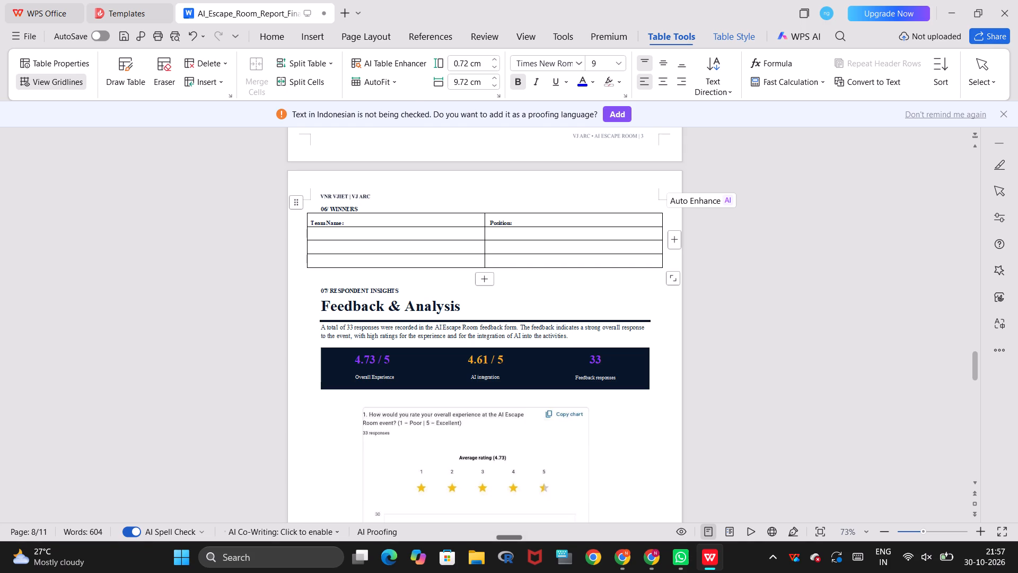
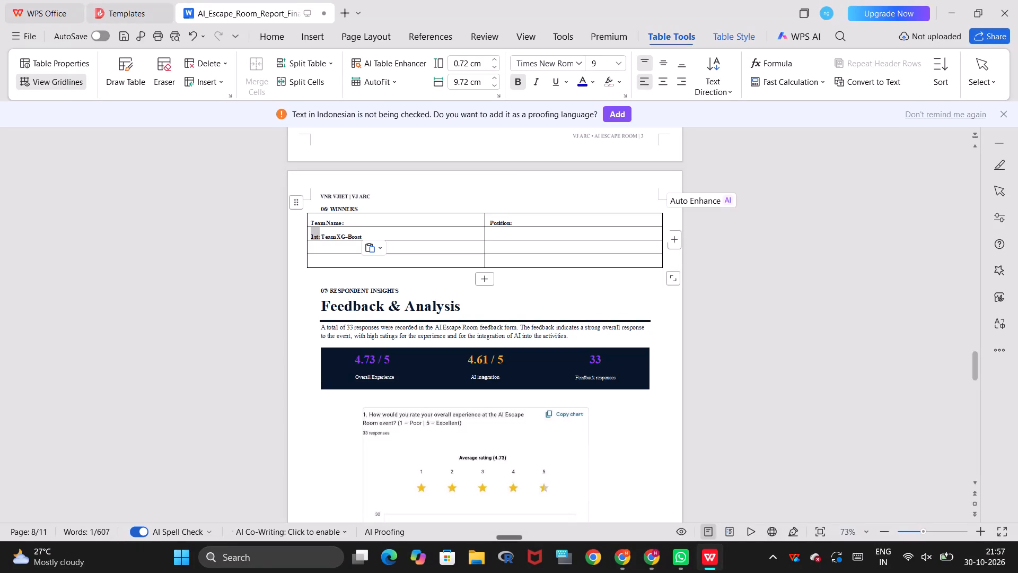
Delete the "1st:" prefix before "Team XG-Boost" in the WINNERS table.
key("BackSpace")
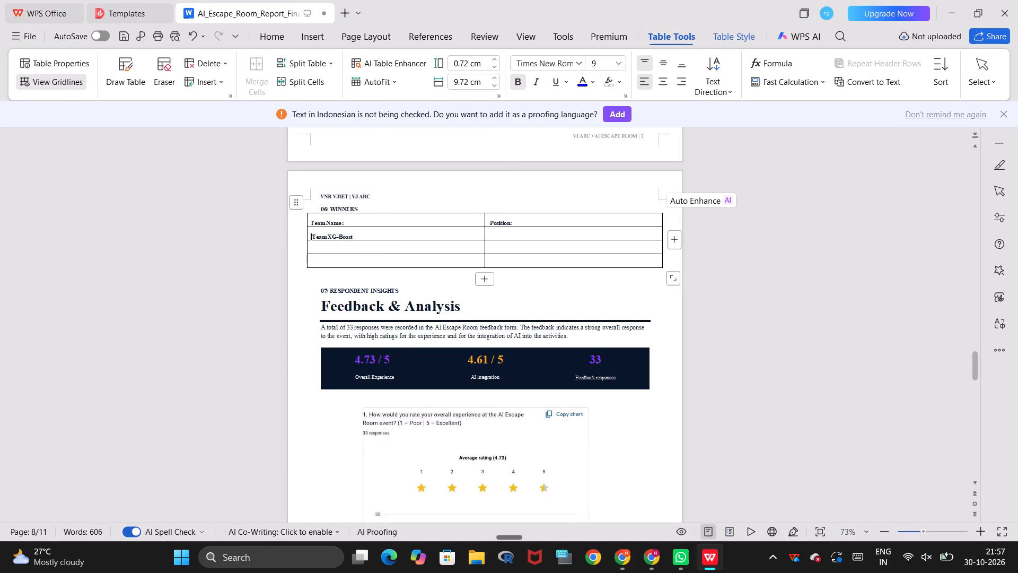
Enter "1St" in the Position column for Team XG-Boost in the WINNERS table.
left_click(504, 231)
key("shift+exclam")
key("BackSpace")
key("1")
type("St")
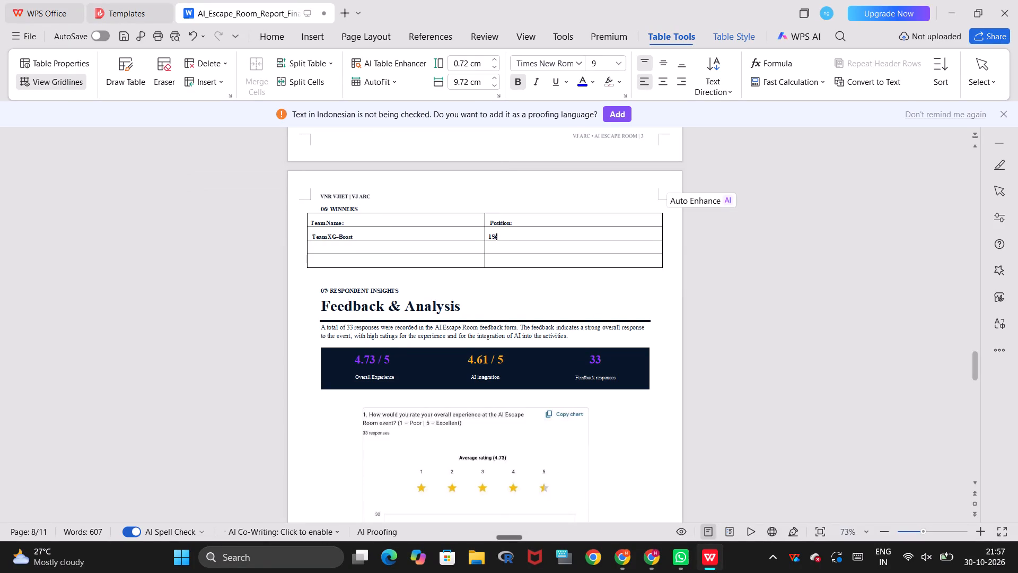
Correct the Position entry for Team XG-Boost in the WINNERS table to read "1st Position".
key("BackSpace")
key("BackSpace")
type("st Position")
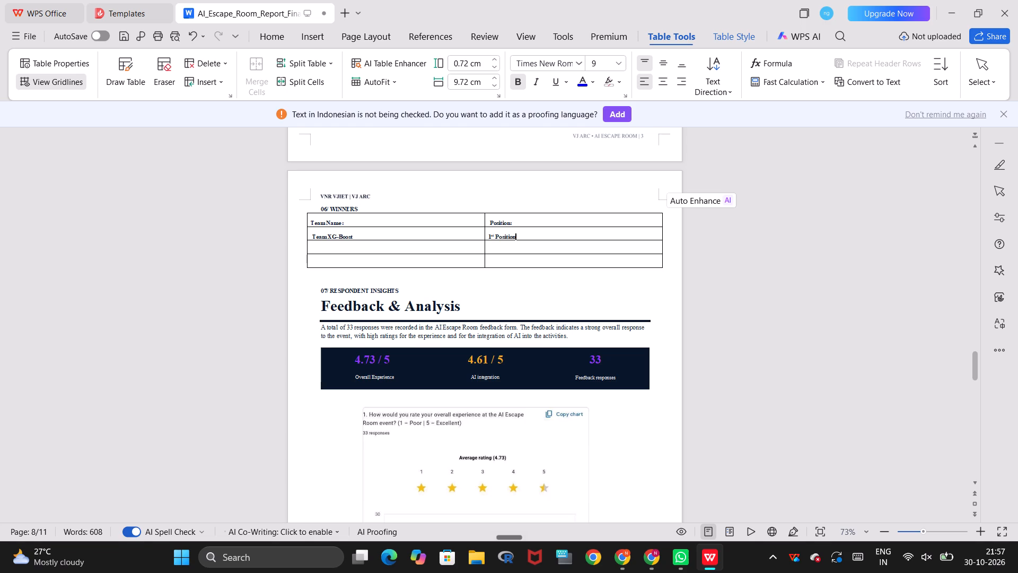
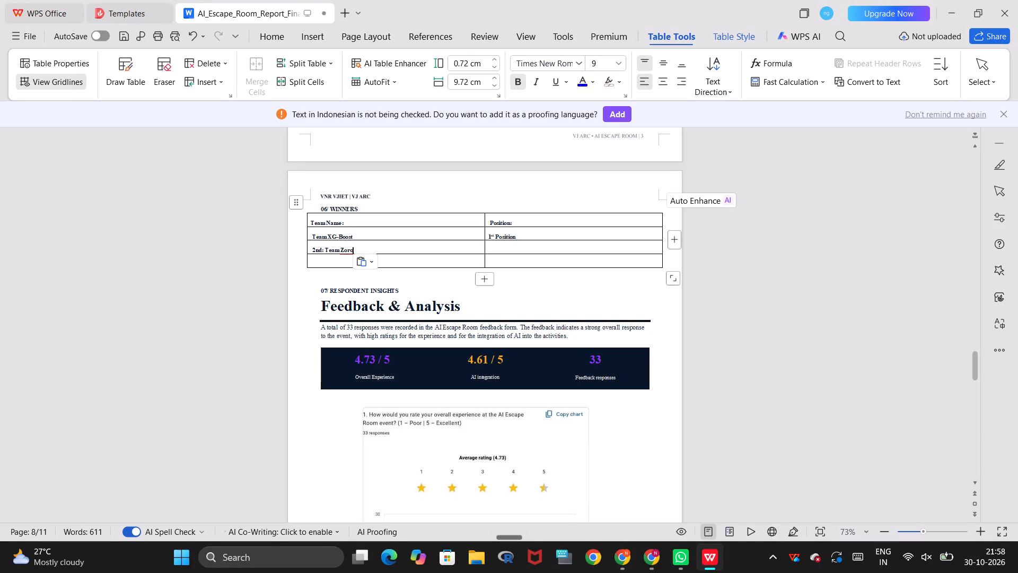
Delete the "2nd:" prefix before "Team Zoro" in the WINNERS table.
left_click_drag(324, 248, 312, 249)
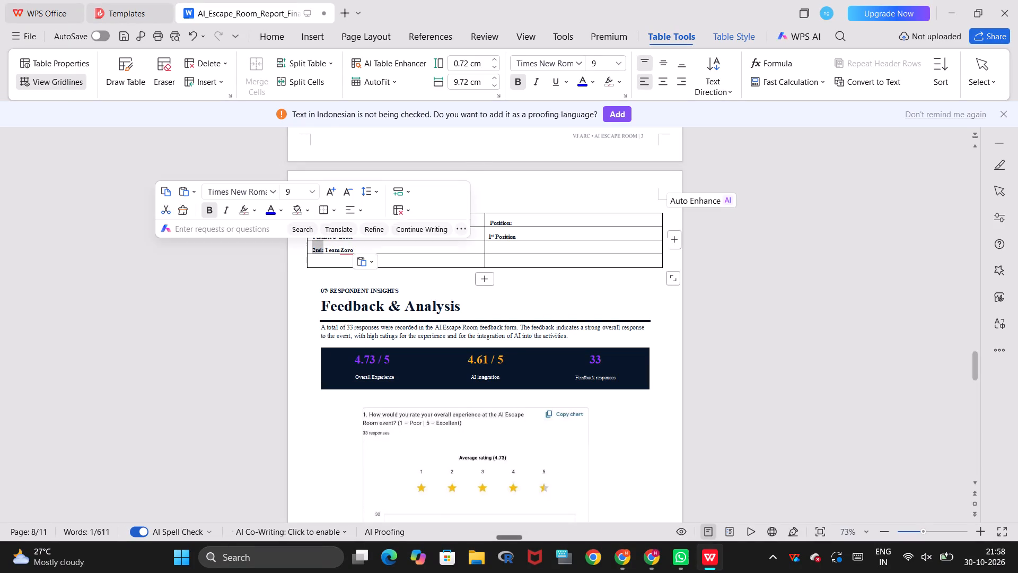
key("BackSpace")
Enter "2nd Position" in the Position column for Team Zoro in the WINNERS table.
left_click(543, 248)
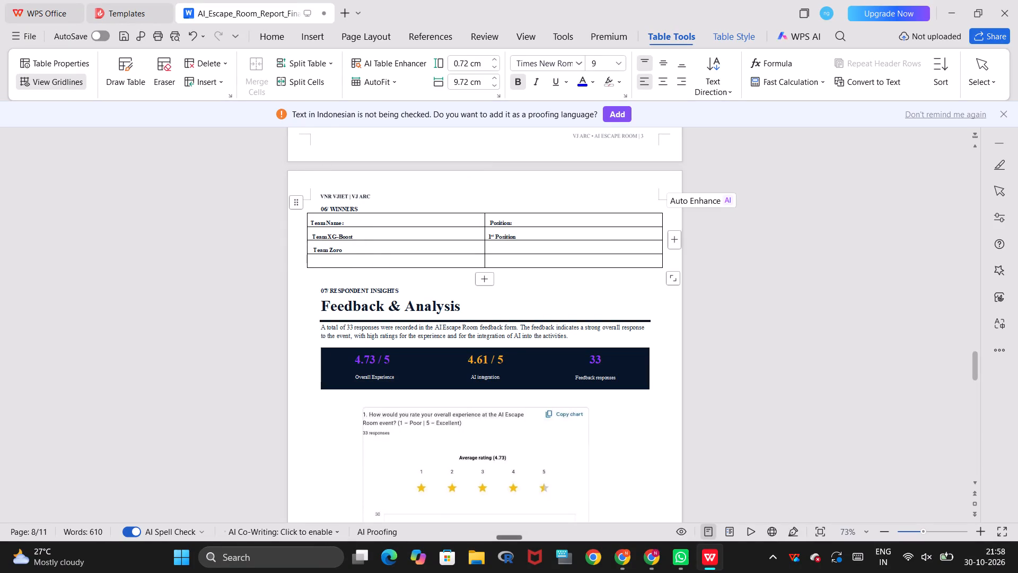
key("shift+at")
key("BackSpace")
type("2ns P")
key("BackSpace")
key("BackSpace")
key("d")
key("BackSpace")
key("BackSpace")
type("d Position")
Place the text cursor in the empty team name cell directly below Team Zoro.
left_click(469, 261)
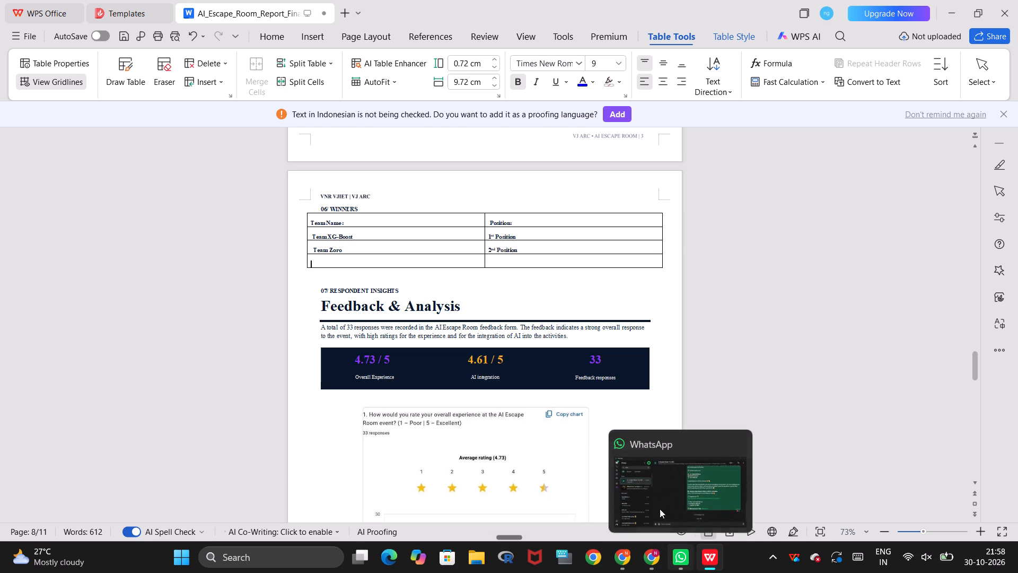
Enter "Team LH" in the empty Team Name cell below Team Zoro, with an extra space before "LH".
type("Team LH")
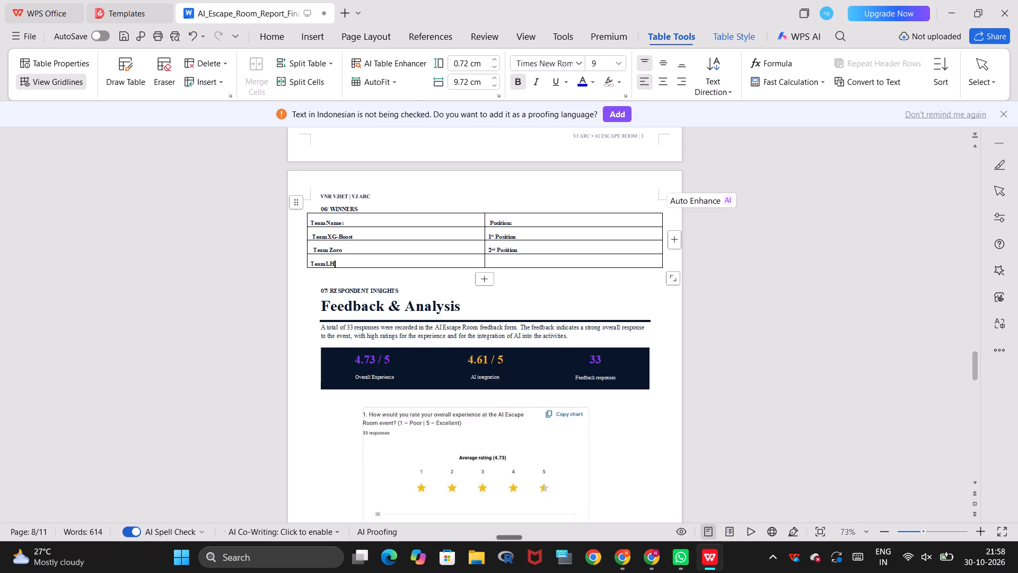
key("Left")
key("Left")
key("space")
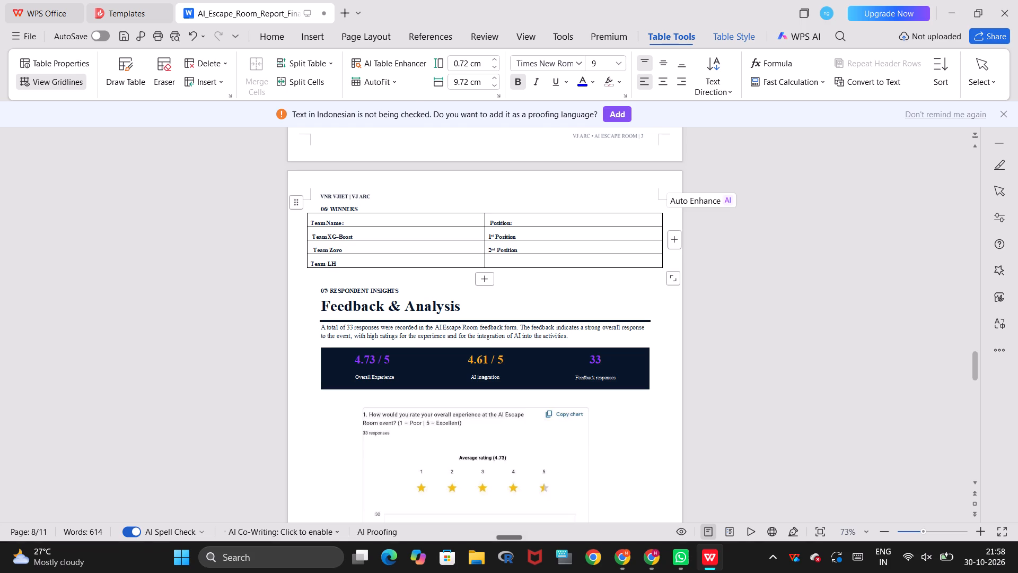
Enter "3rd Position" in the Position column for Team LH in the WINNERS table.
left_click(514, 266)
type("#rd")
key("BackSpace")
key("BackSpace")
key("BackSpace")
type("#r")
key("BackSpace")
key("BackSpace")
type("3rd PO")
key("BackSpace")
type("osition")
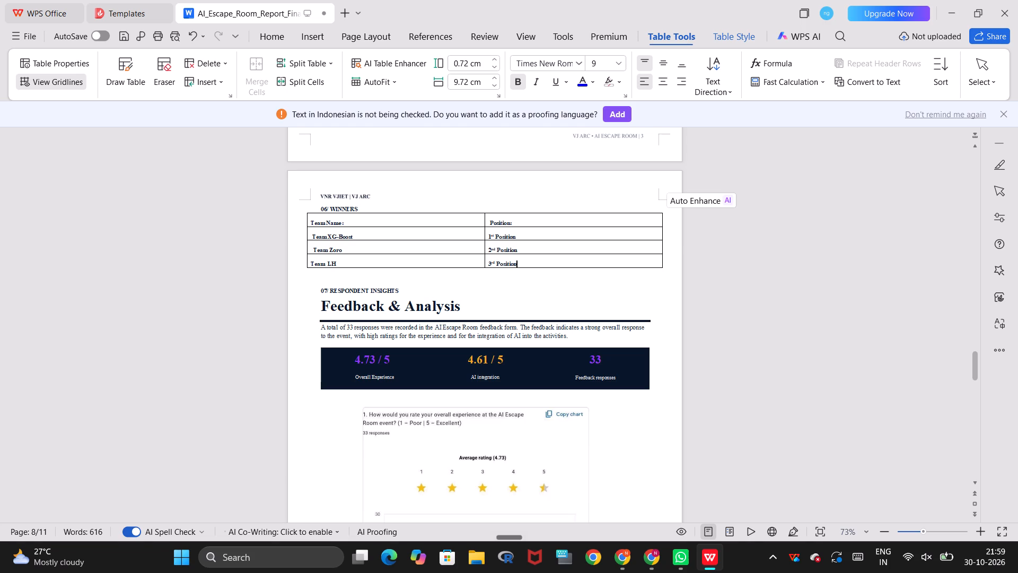
Add a leading space before "Team LH" and "Team XG-Boost" in the WINNERS table to align them with Team Zoro.
left_click(310, 266)
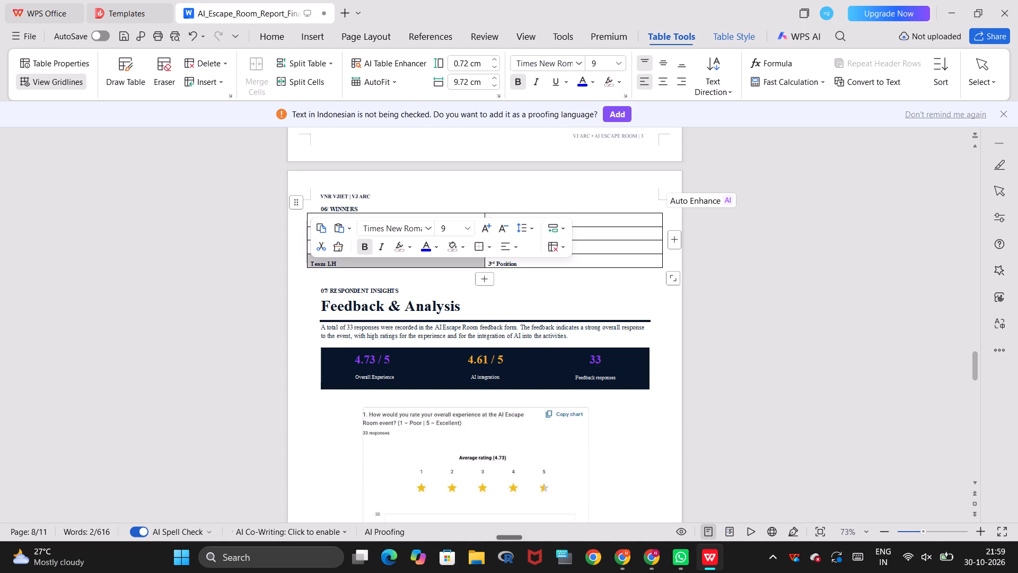
left_click(314, 263)
key("Left")
key("space")
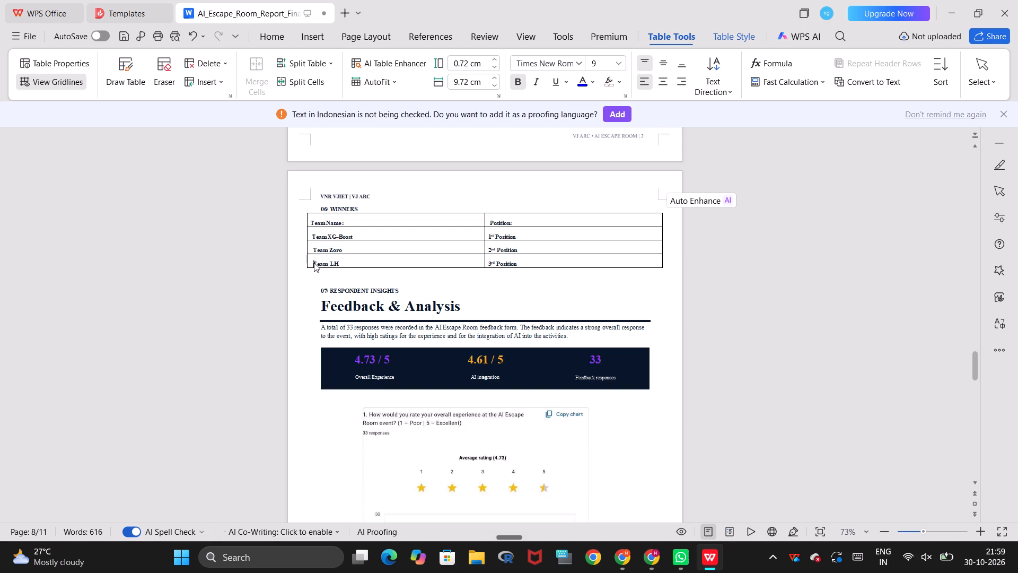
left_click(313, 233)
key("space")
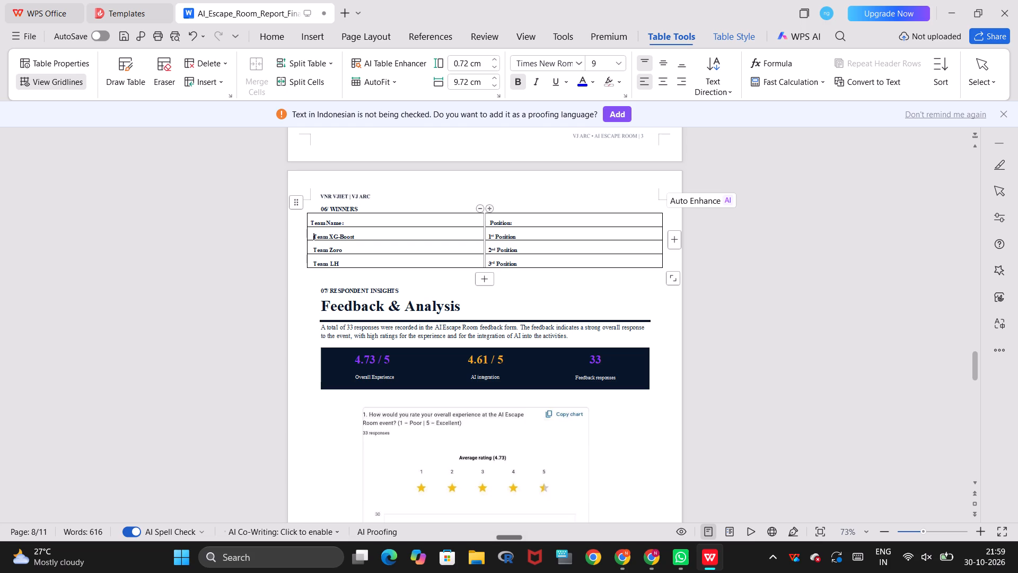
Narrow the WINNERS table to columns about 9.10 cm wide and move it to line up with the "06/ WINNERS" heading.
left_click(310, 221)
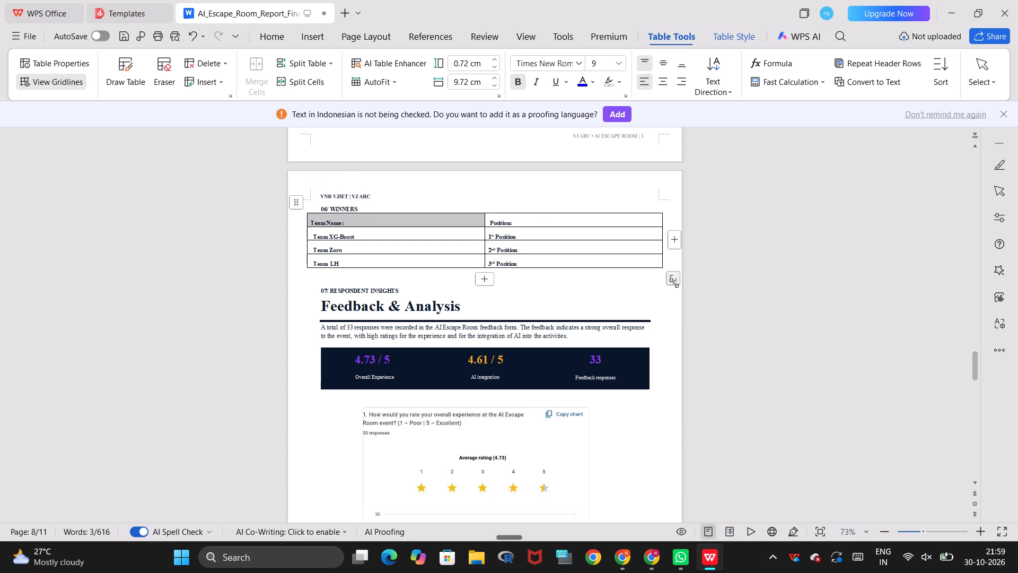
left_click_drag(674, 283, 651, 266)
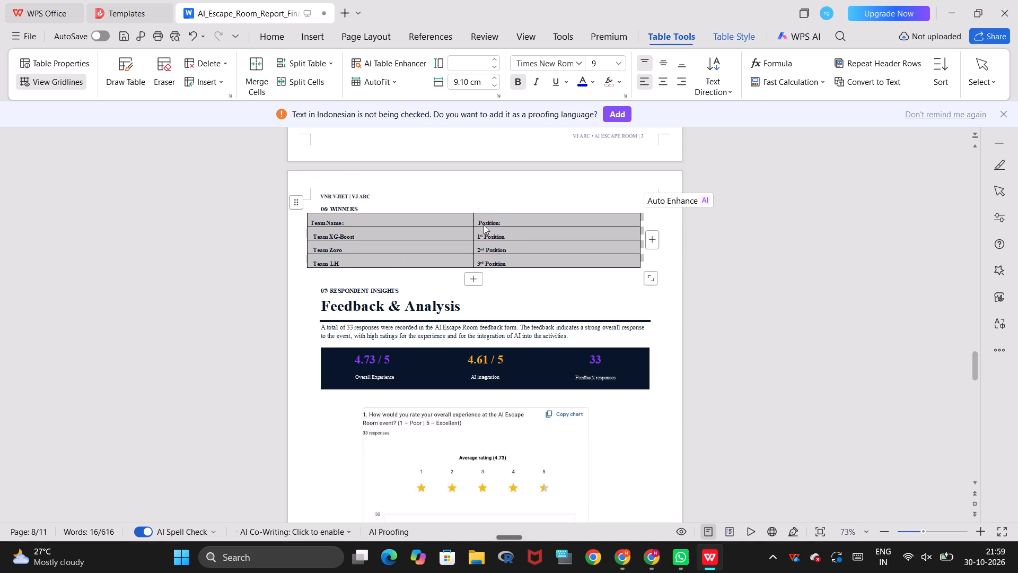
left_click_drag(299, 205, 315, 204)
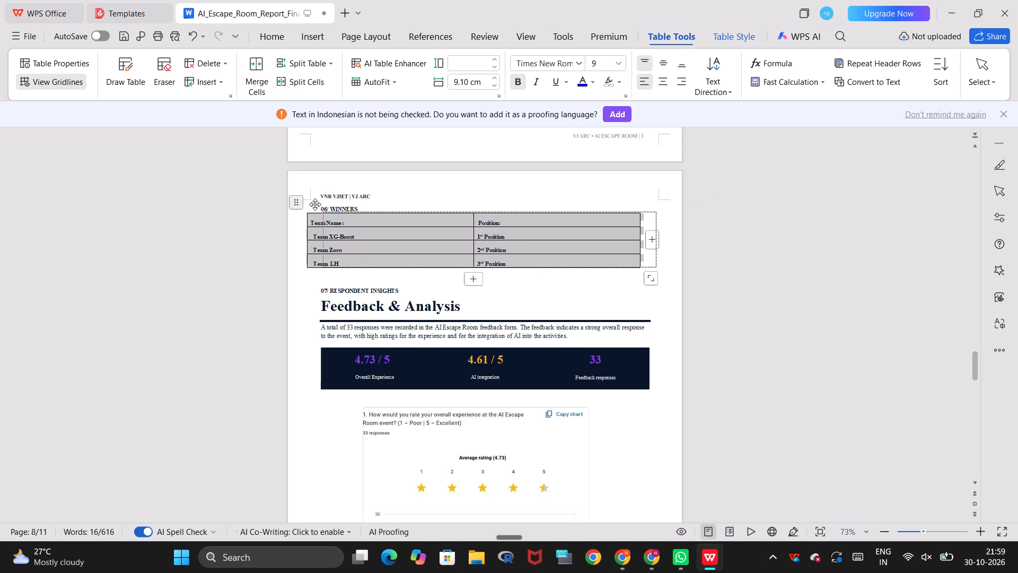
left_click_drag(315, 204, 314, 205)
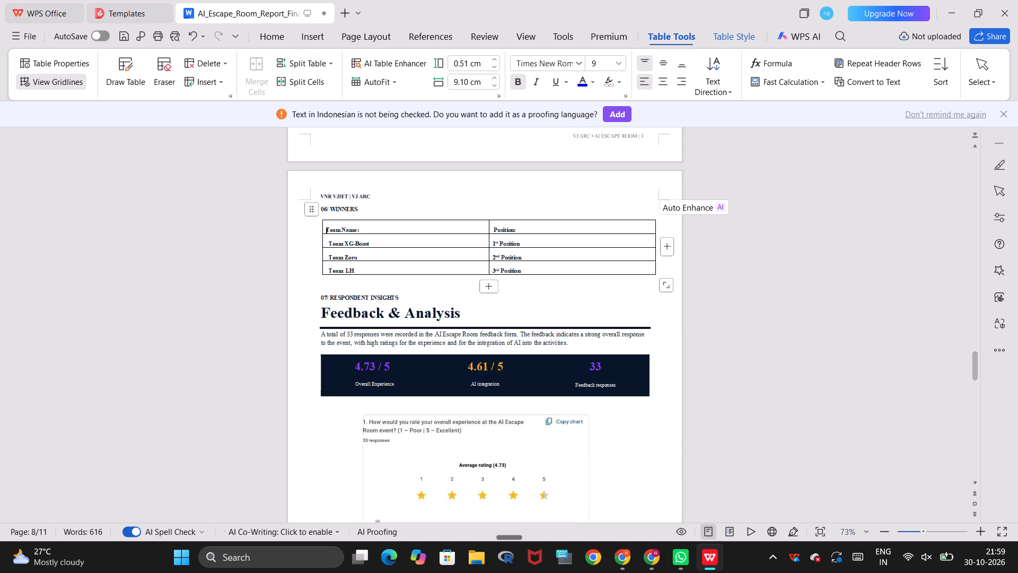
left_click(730, 247)
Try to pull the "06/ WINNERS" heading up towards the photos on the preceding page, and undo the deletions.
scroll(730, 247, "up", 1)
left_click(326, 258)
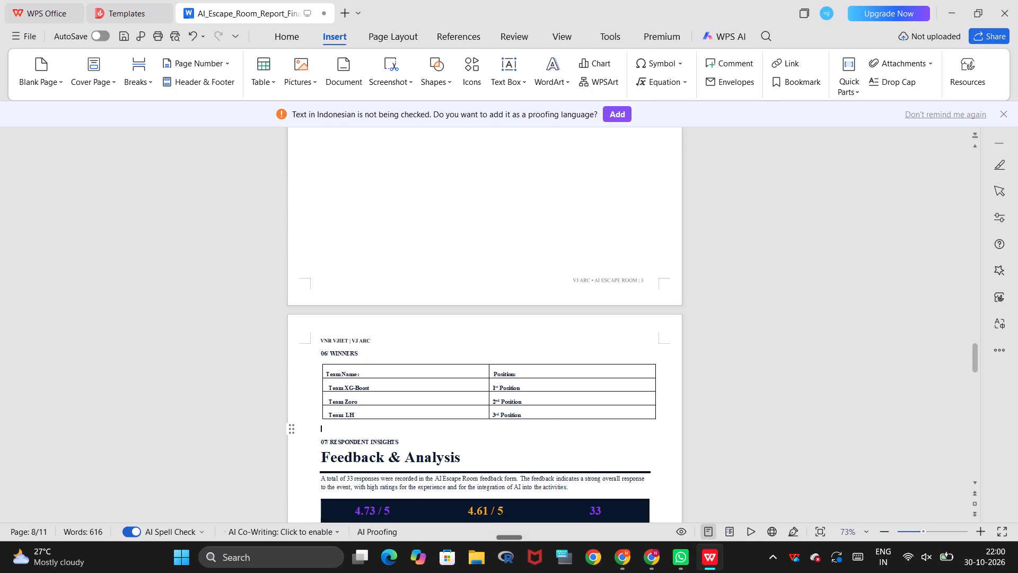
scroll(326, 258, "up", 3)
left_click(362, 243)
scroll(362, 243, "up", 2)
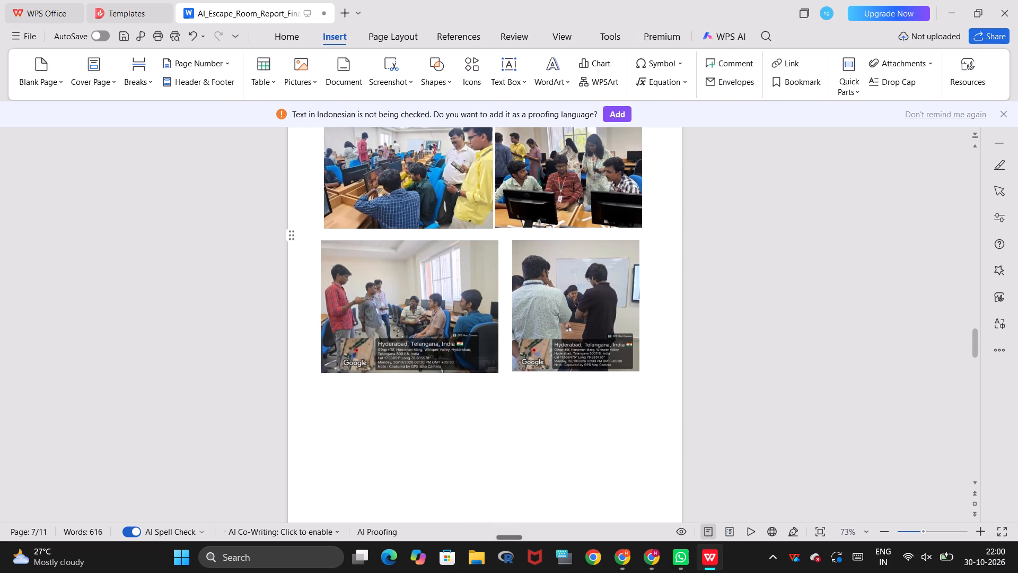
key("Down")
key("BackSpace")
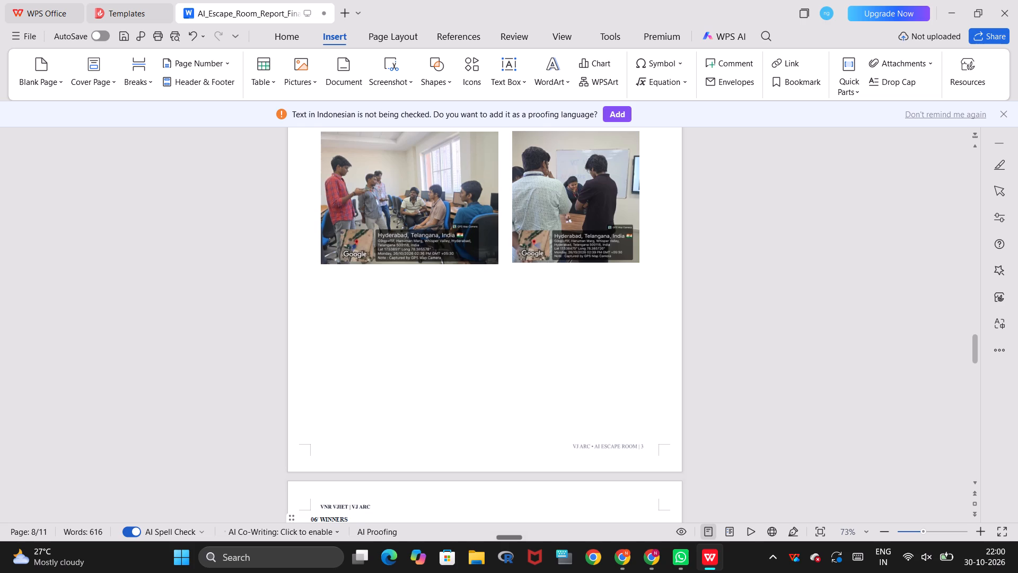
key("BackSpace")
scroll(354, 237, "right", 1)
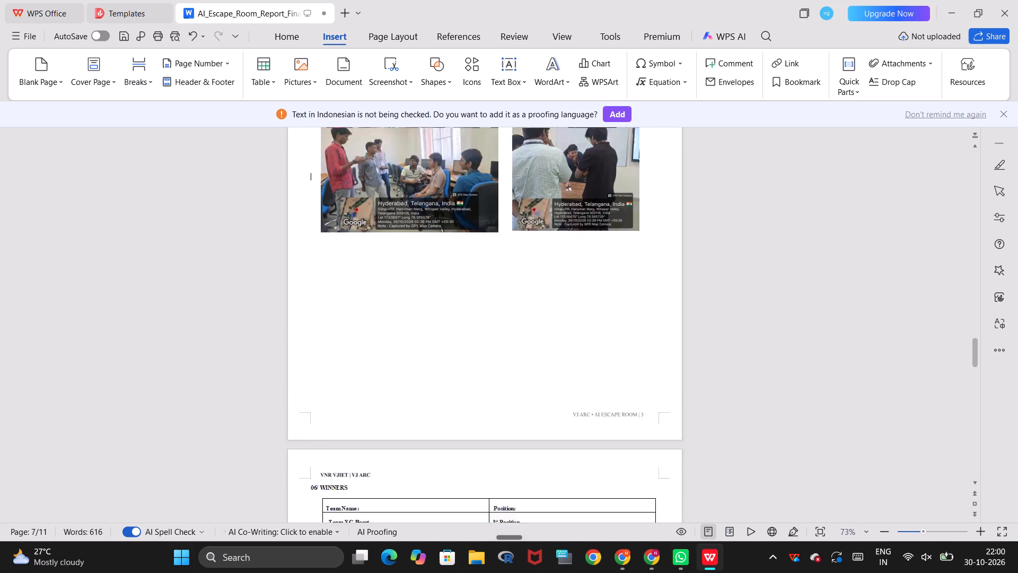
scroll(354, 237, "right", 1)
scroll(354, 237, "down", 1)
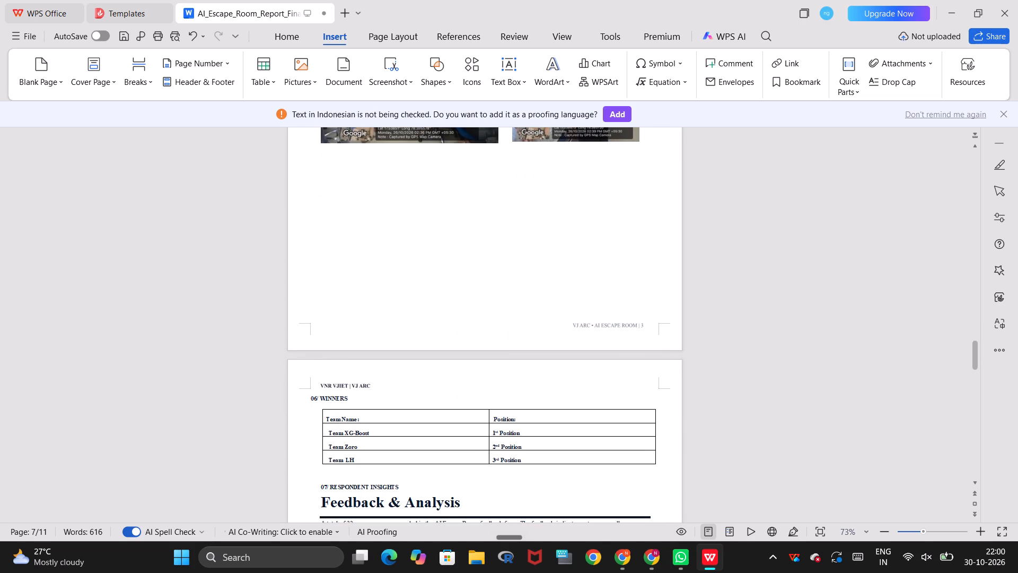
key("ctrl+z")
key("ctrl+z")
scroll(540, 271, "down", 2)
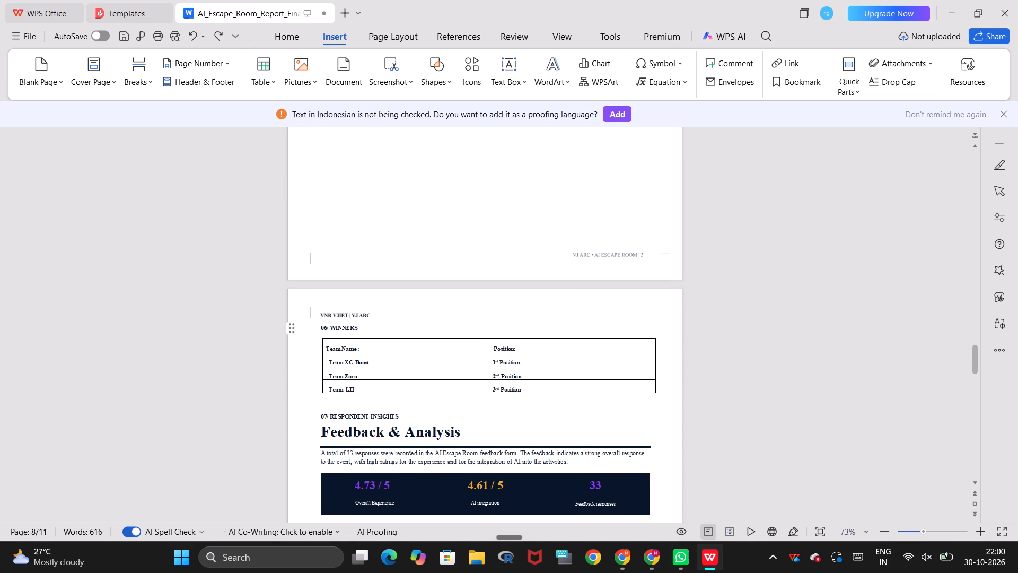
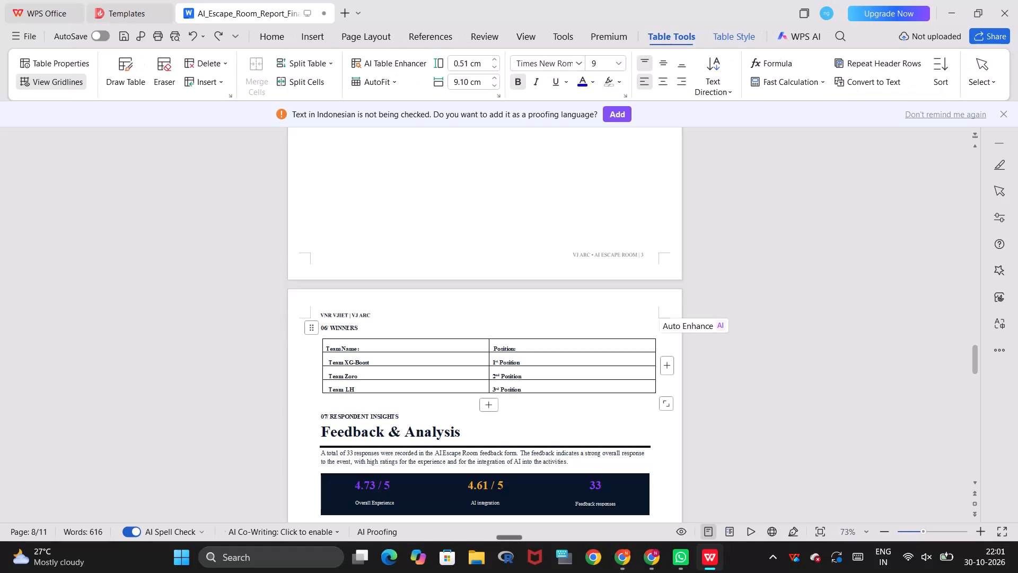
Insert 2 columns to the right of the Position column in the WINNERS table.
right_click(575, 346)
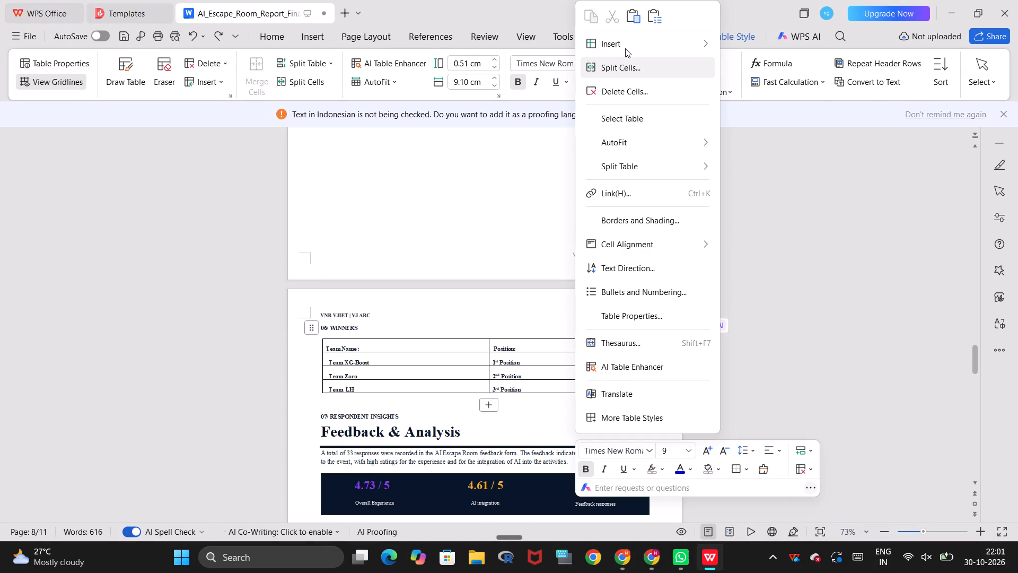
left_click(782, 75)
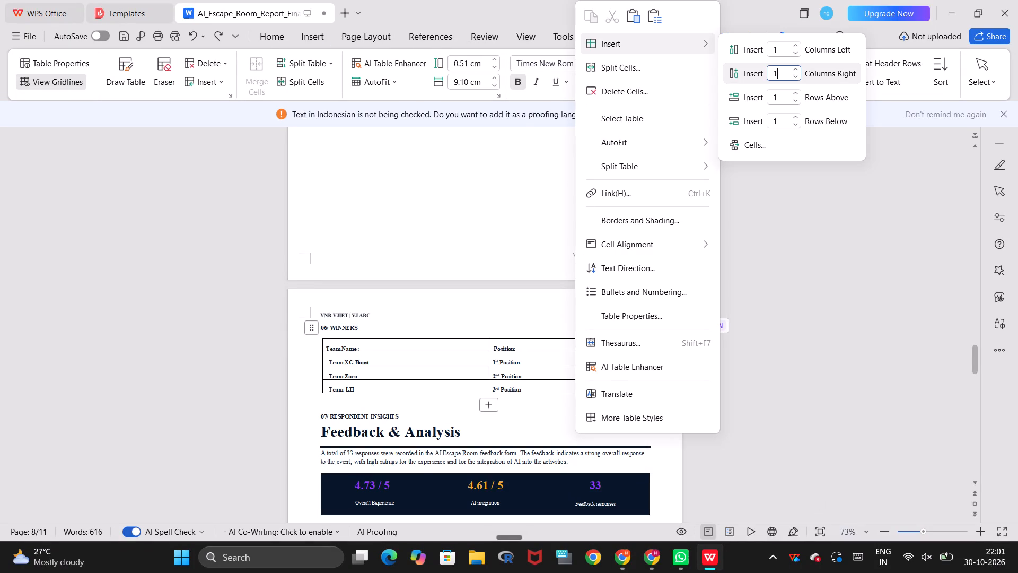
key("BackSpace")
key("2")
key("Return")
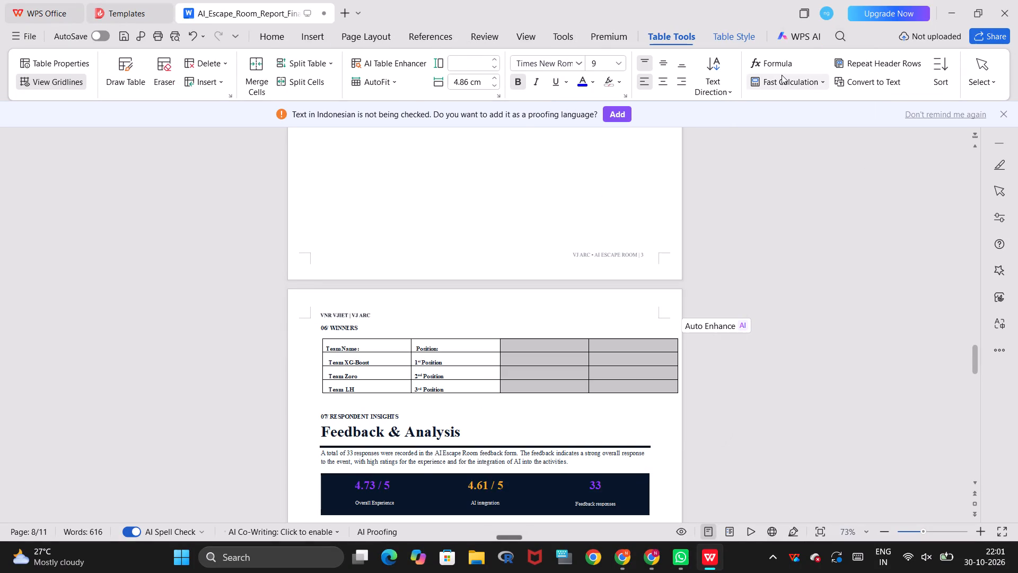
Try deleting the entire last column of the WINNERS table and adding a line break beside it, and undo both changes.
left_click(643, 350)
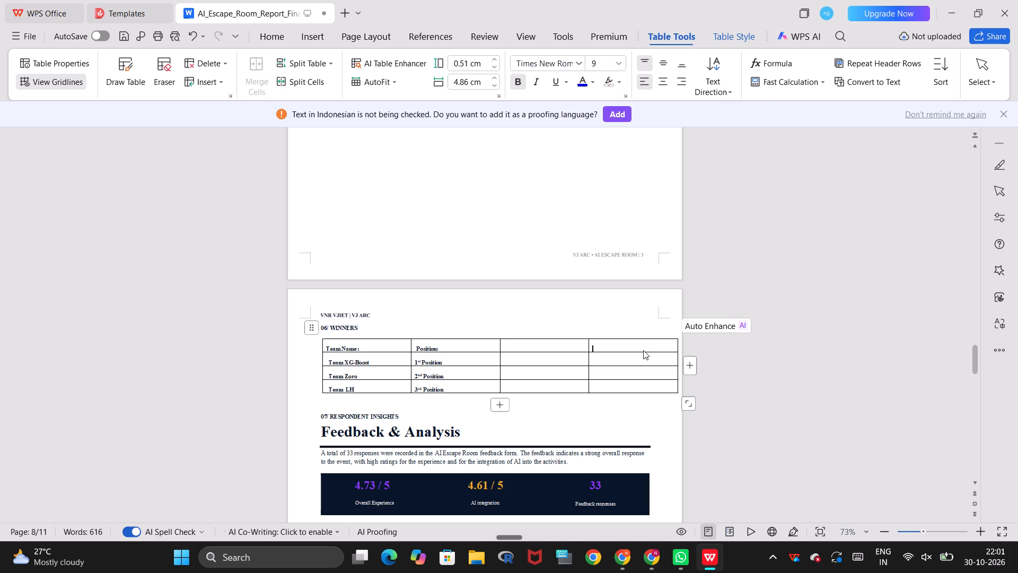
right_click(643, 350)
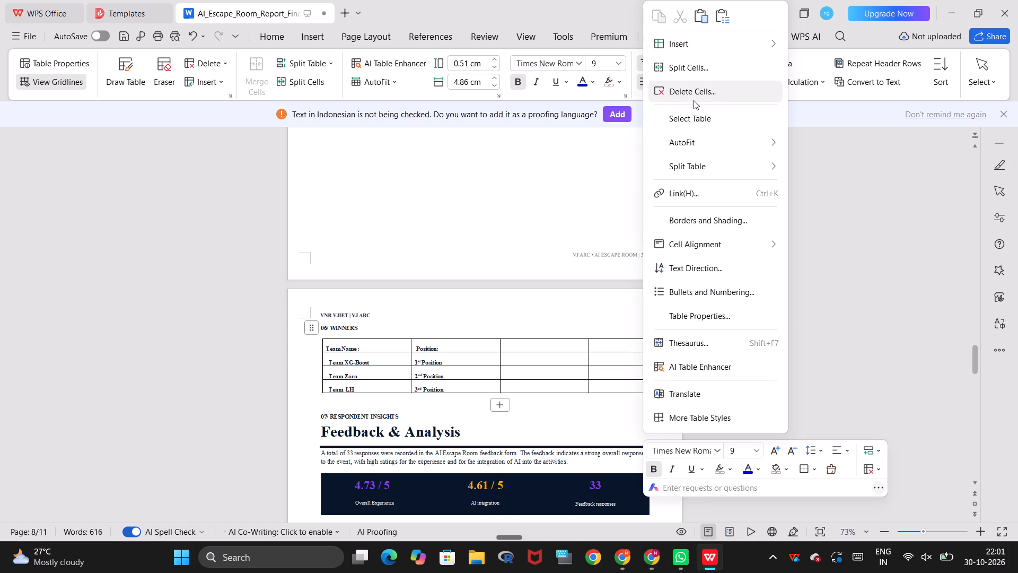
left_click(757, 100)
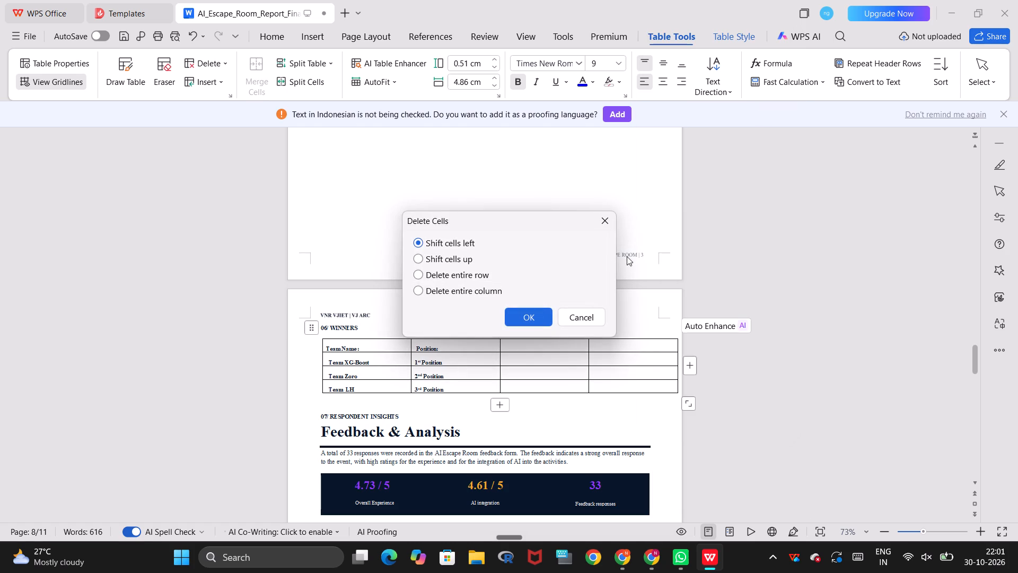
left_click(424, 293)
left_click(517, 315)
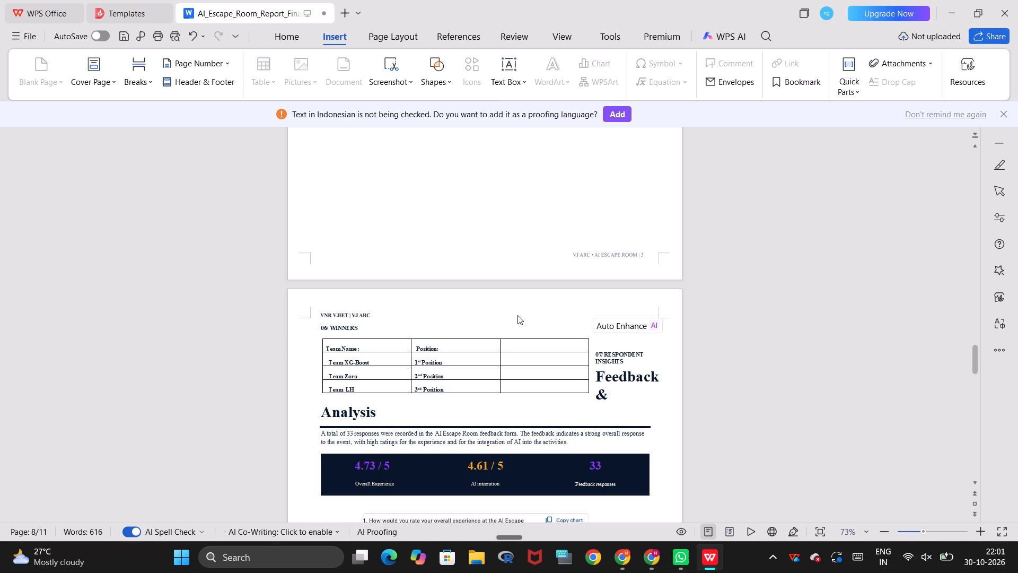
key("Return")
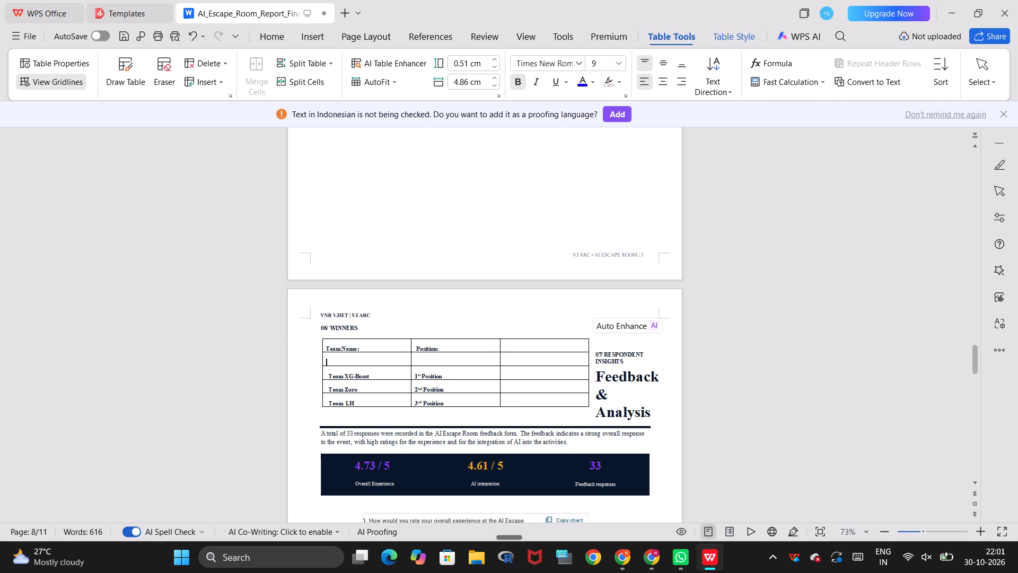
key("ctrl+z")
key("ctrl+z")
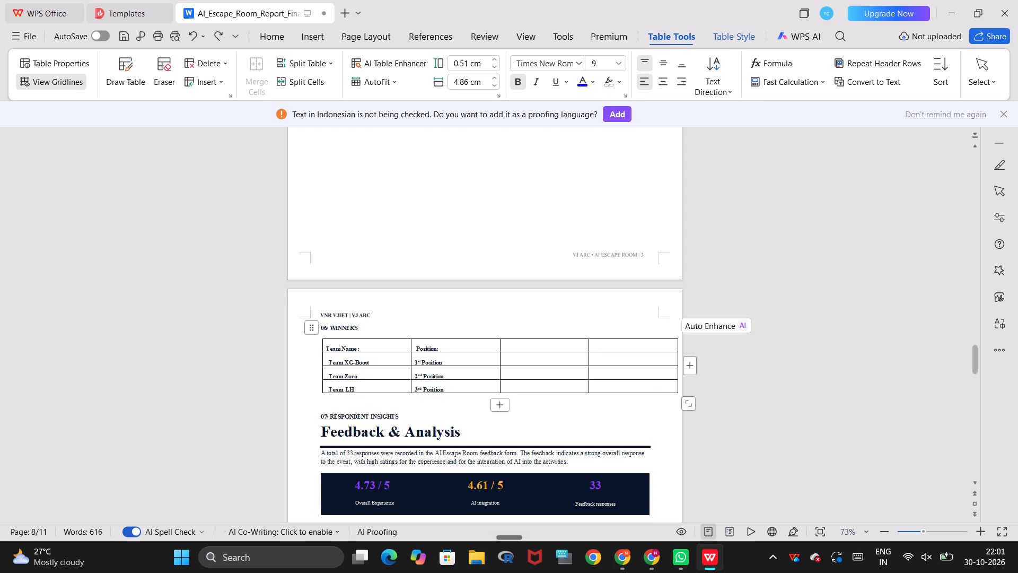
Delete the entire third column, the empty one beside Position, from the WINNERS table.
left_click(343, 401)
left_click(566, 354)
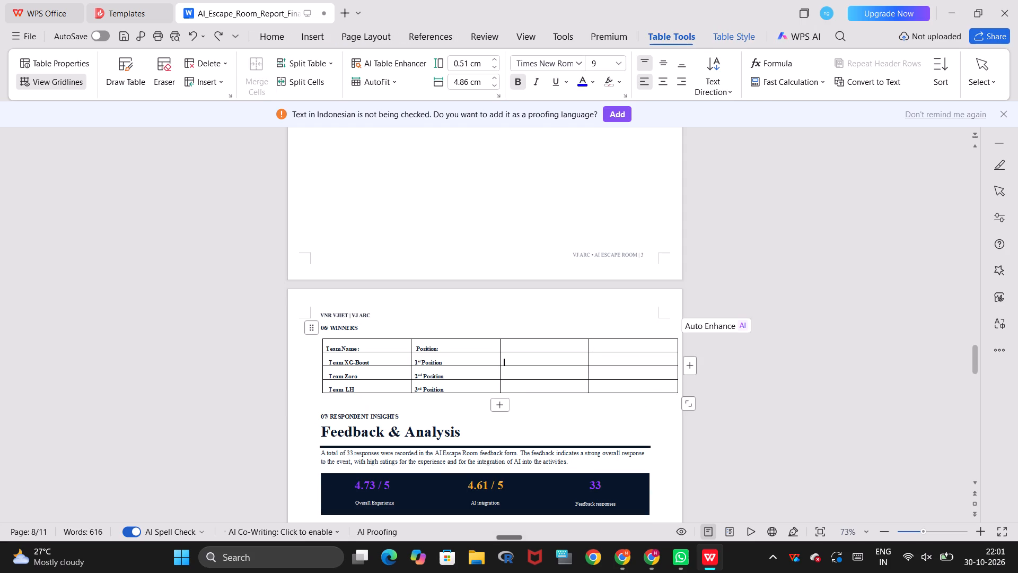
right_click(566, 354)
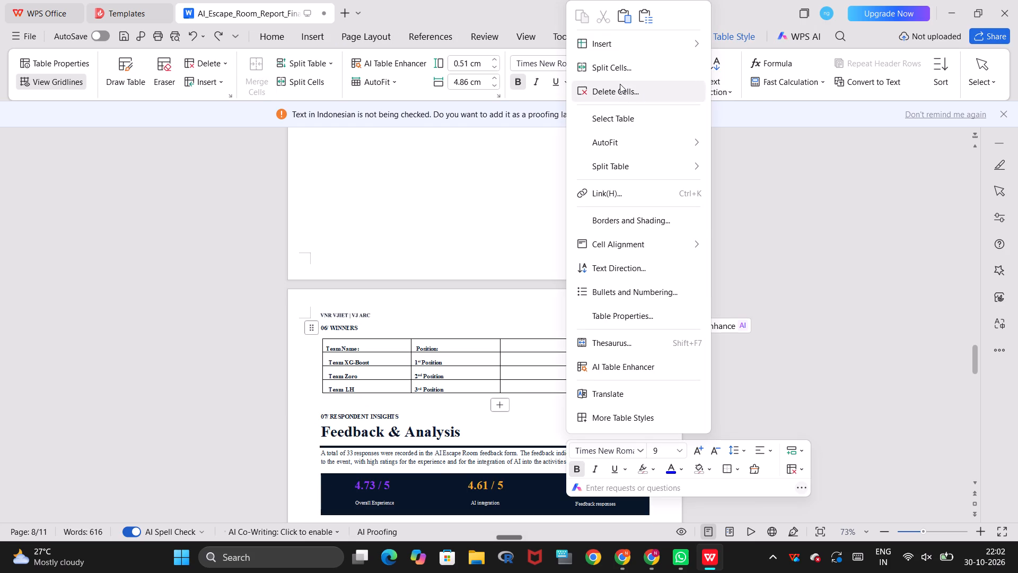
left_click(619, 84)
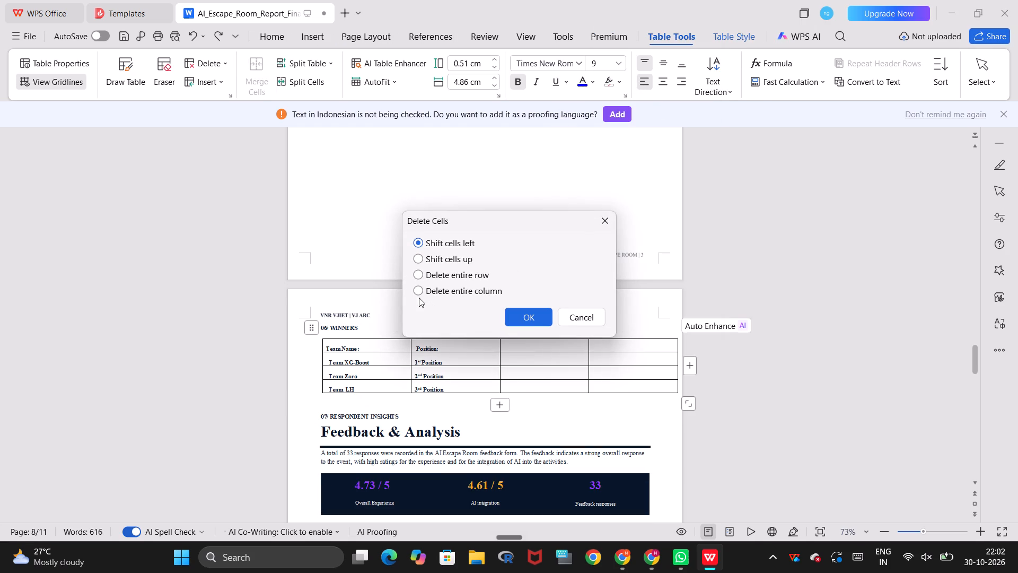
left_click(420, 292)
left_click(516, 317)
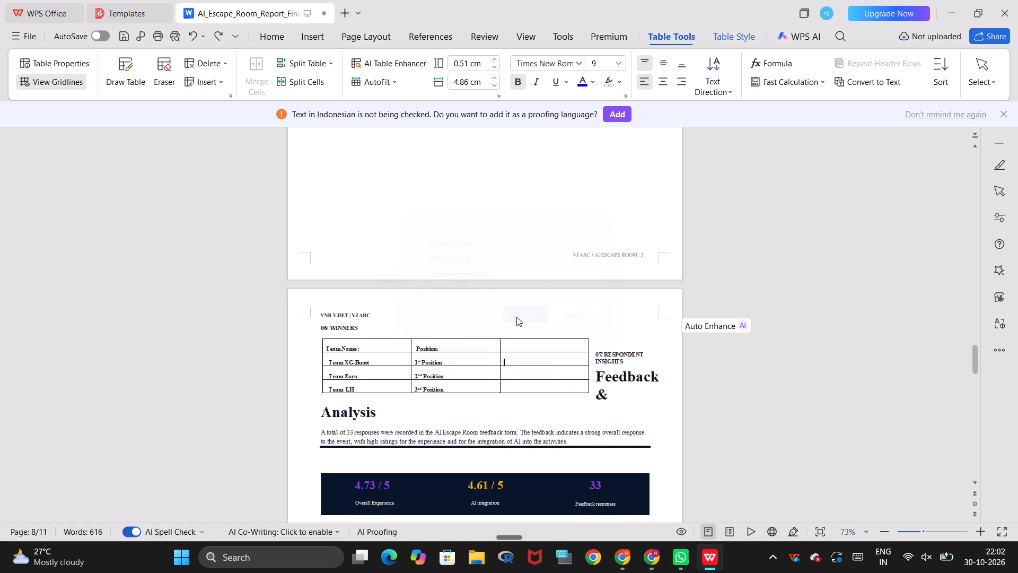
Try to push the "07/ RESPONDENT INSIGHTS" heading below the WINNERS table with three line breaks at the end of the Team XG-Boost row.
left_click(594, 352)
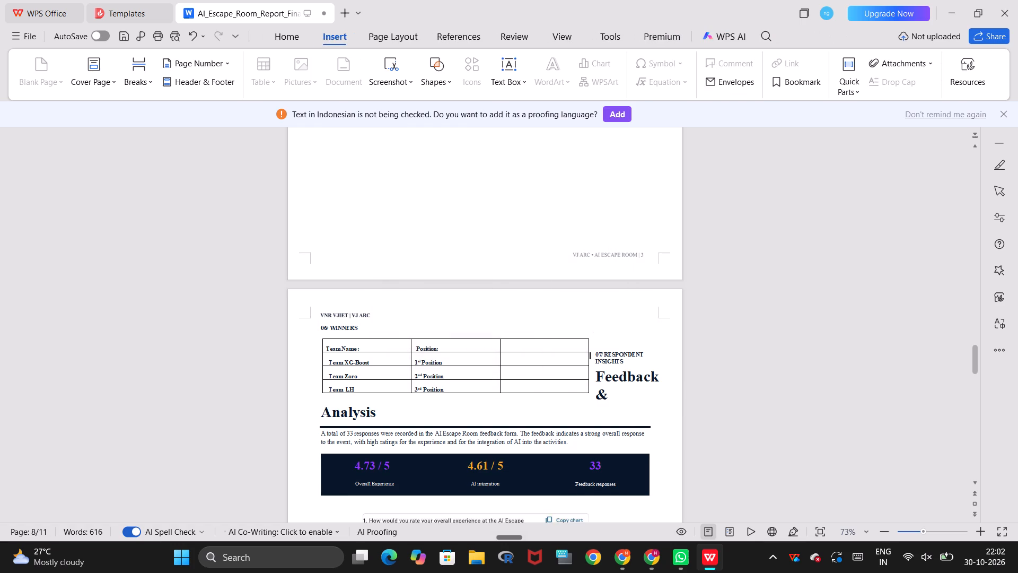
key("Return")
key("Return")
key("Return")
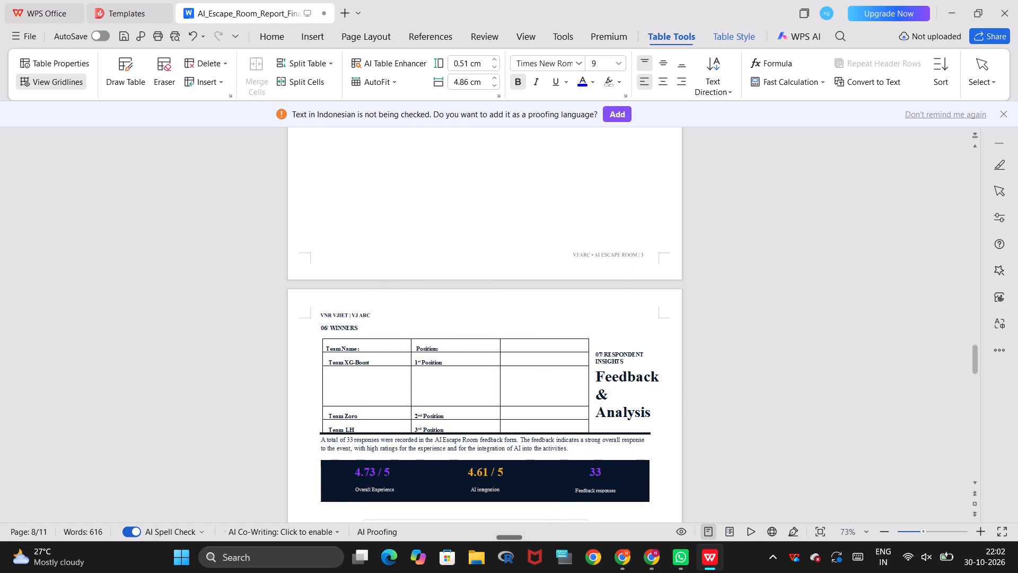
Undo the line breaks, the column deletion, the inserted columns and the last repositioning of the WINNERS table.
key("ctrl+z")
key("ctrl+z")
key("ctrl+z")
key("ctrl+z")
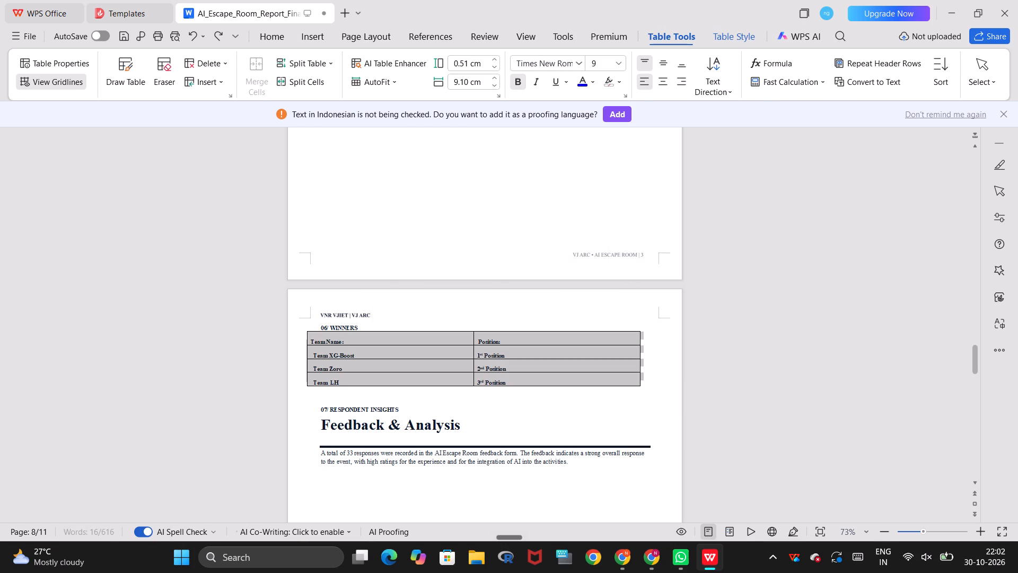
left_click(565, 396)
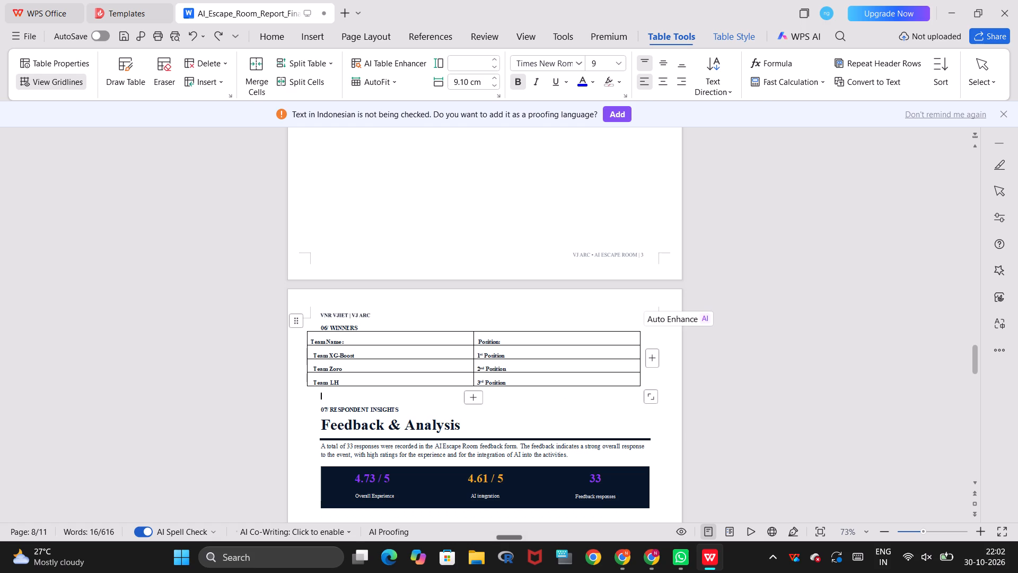
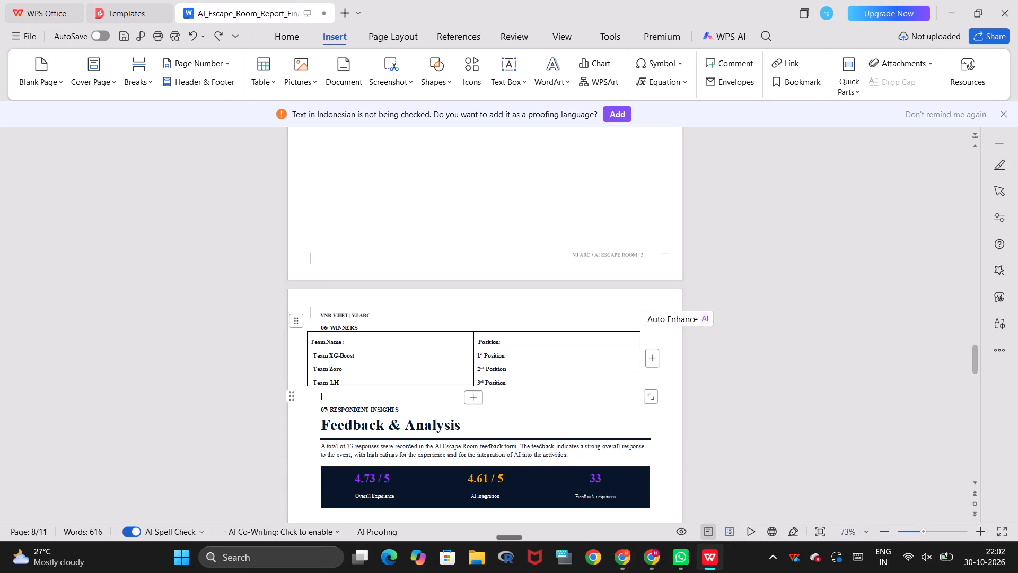
Copy the entire two-column WINNERS table and delete the original from beneath the "06/ WINNERS" heading.
left_click_drag(521, 381, 297, 330)
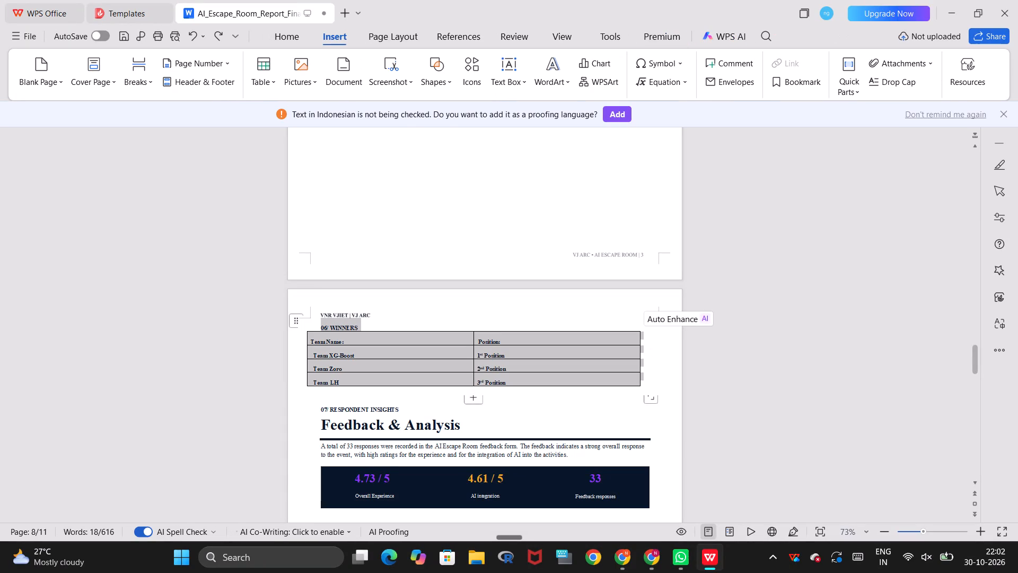
left_click_drag(297, 330, 309, 347)
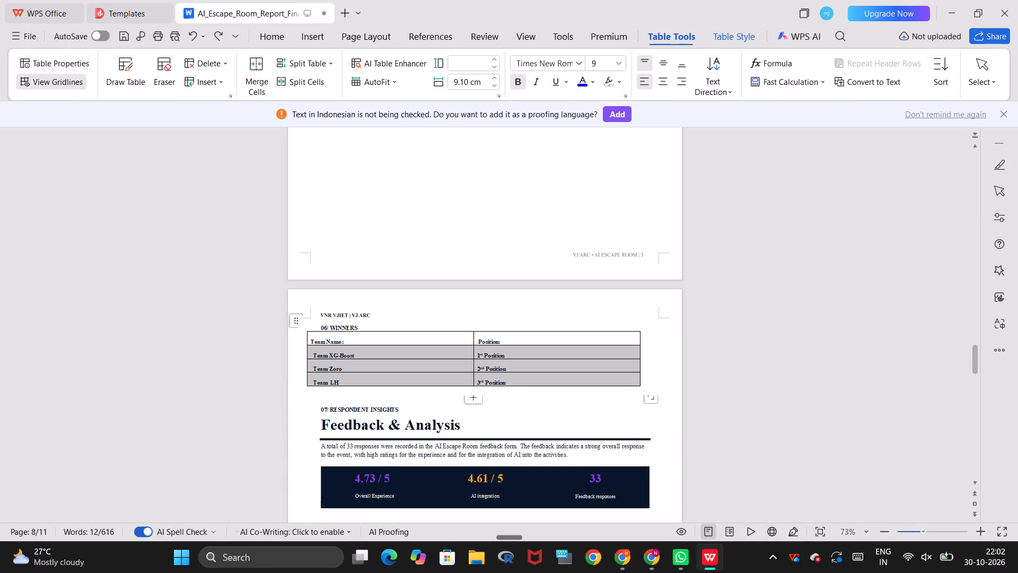
left_click_drag(309, 347, 310, 344)
key("ctrl+c")
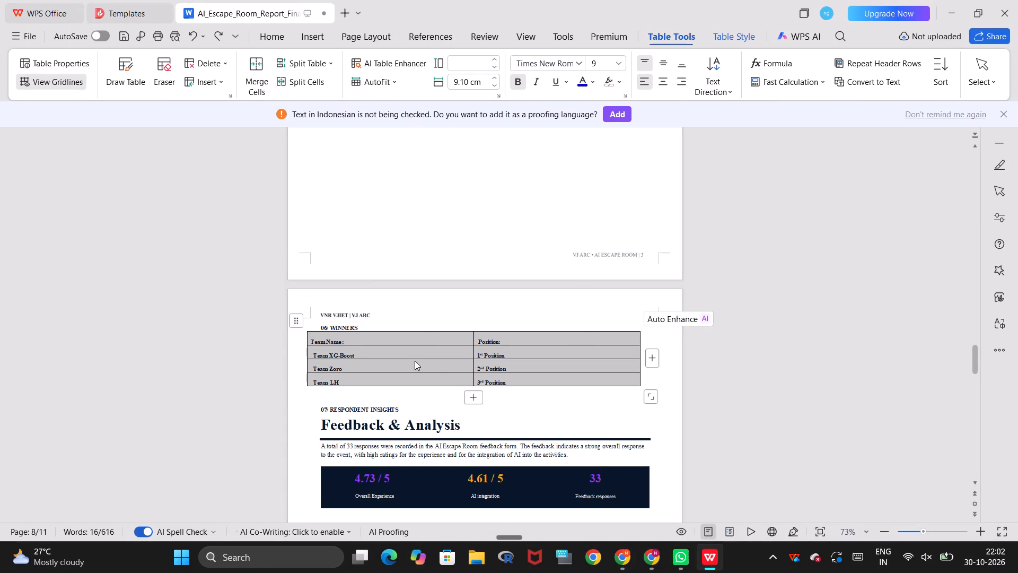
key("BackSpace")
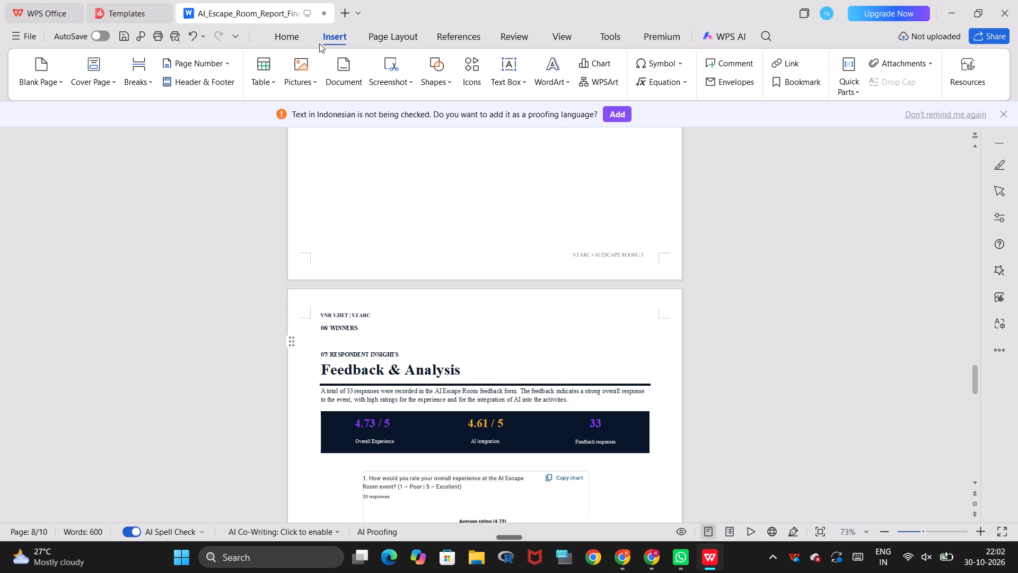
Insert a table with four rows and three columns under "06/ WINNERS" and paste the copied team and position cells into it.
left_click(270, 76)
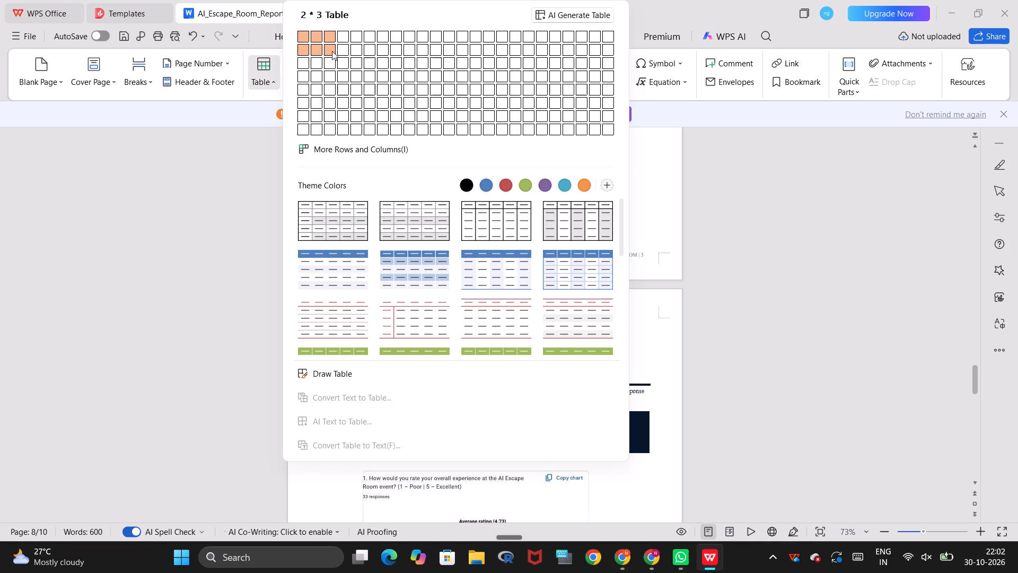
left_click(331, 73)
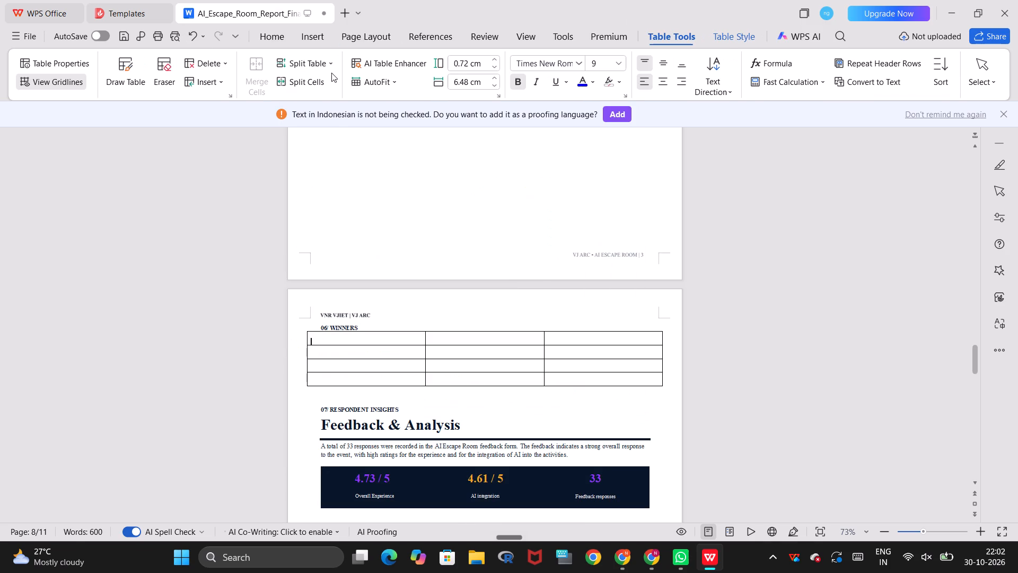
key("ctrl+v")
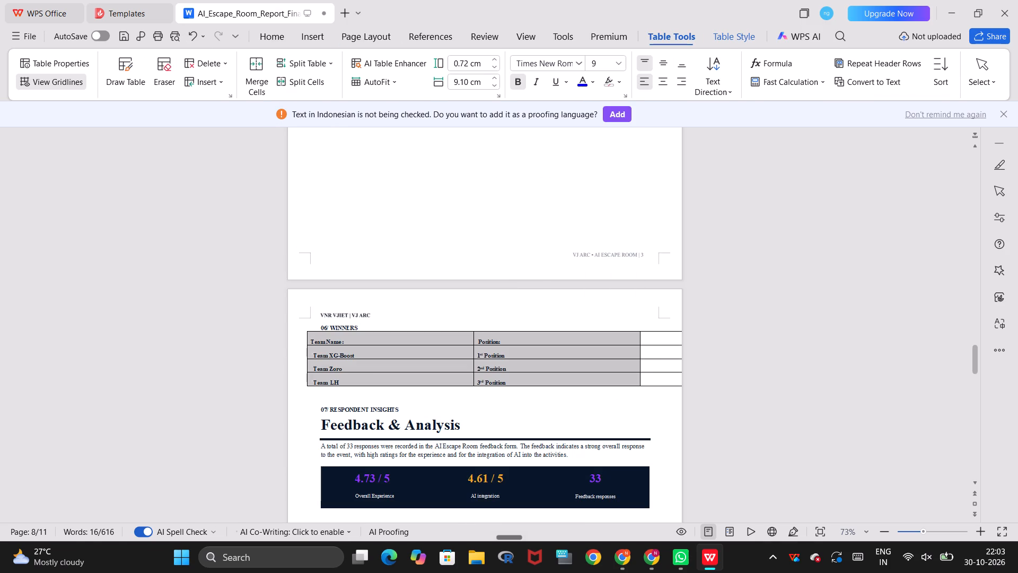
Fill the column beside Position with the header "Prize Money" and 2000/-, 1500/- and 1000/- for first to third place.
left_click(658, 339)
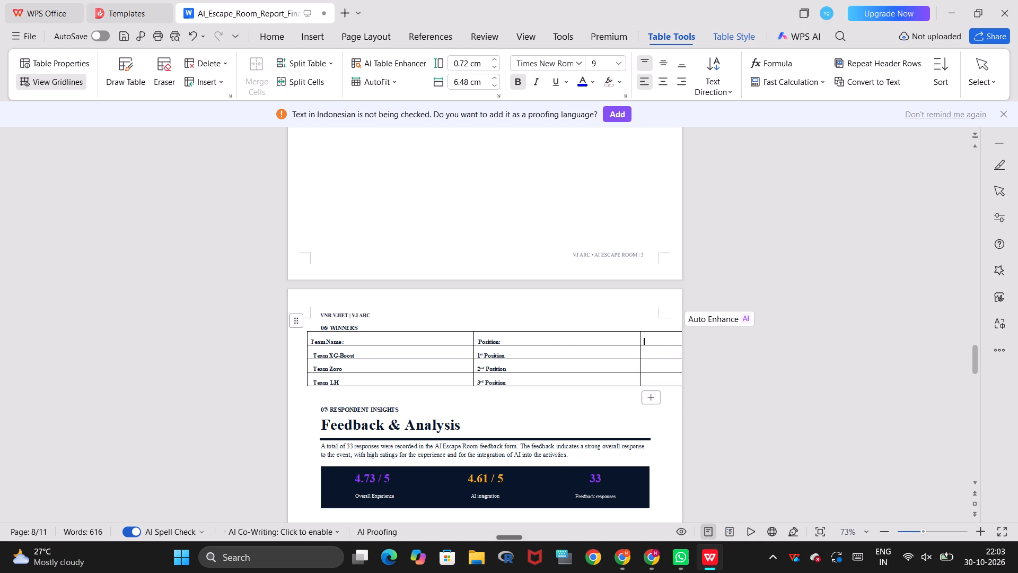
type("Prize Money")
left_click(651, 356)
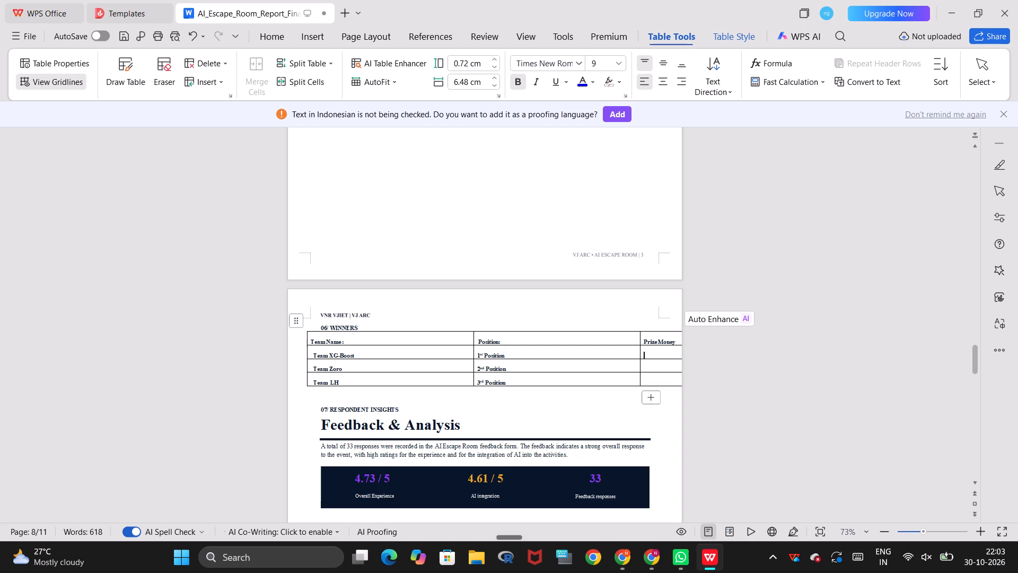
key("1")
key("BackSpace")
type("2000")
type("/-")
key("Right")
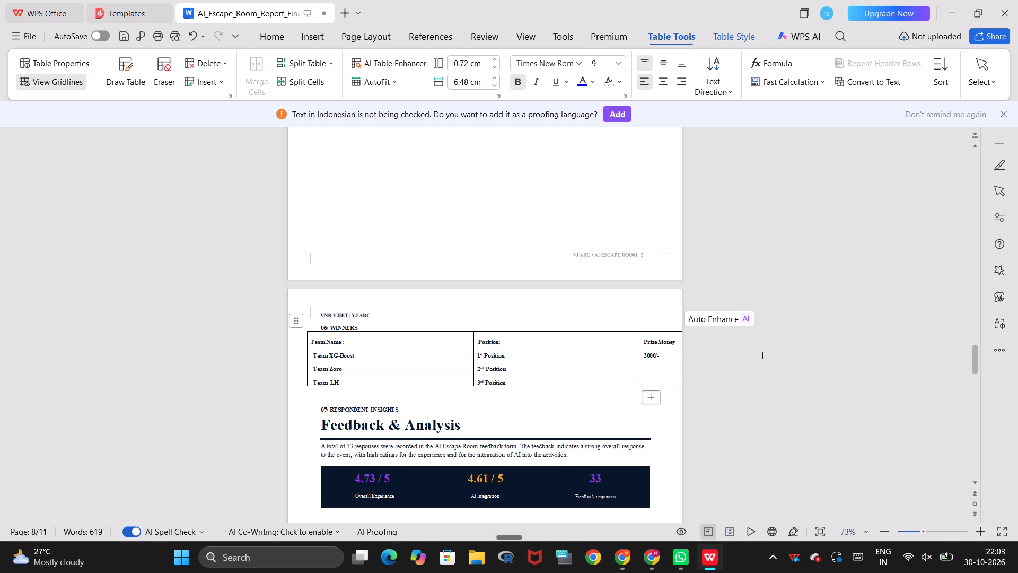
left_click(655, 363)
type("1500/-")
left_click(655, 380)
type("1000/-")
Shift the WINNERS table to the page's left edge, above the "06/ WINNERS" heading, and try to move it further.
left_click_drag(294, 319, 208, 313)
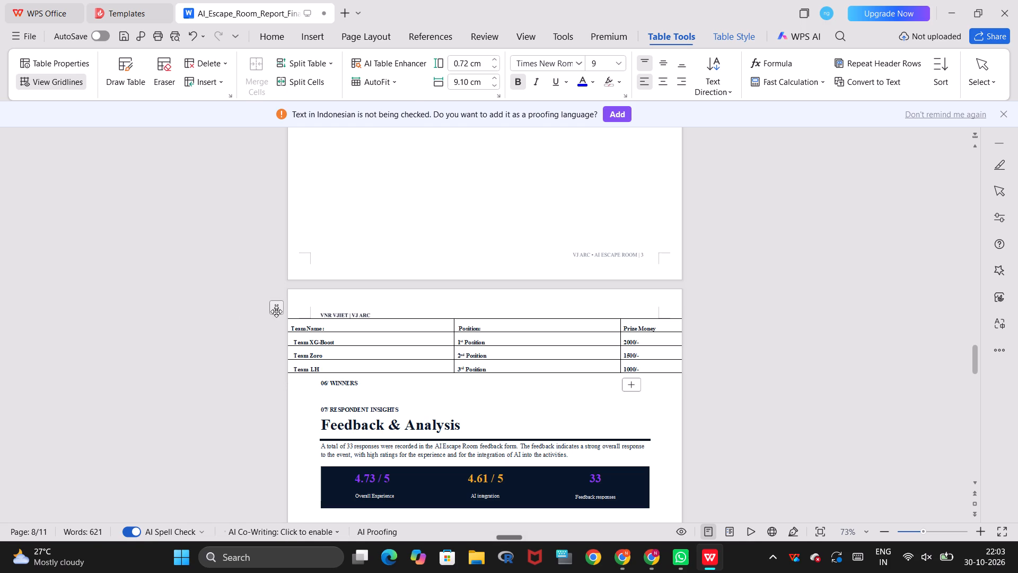
left_click_drag(276, 311, 220, 322)
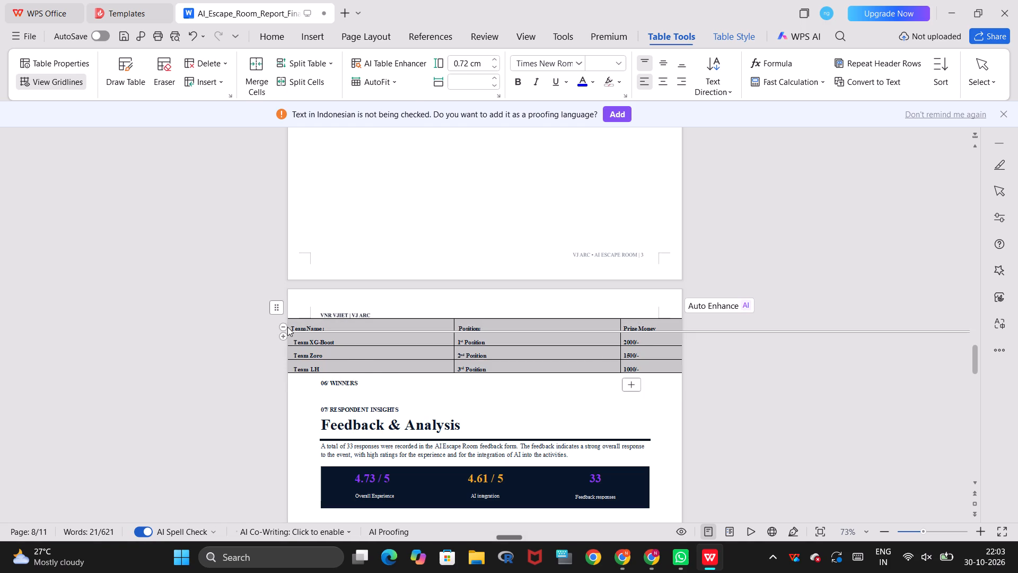
left_click_drag(276, 309, 283, 361)
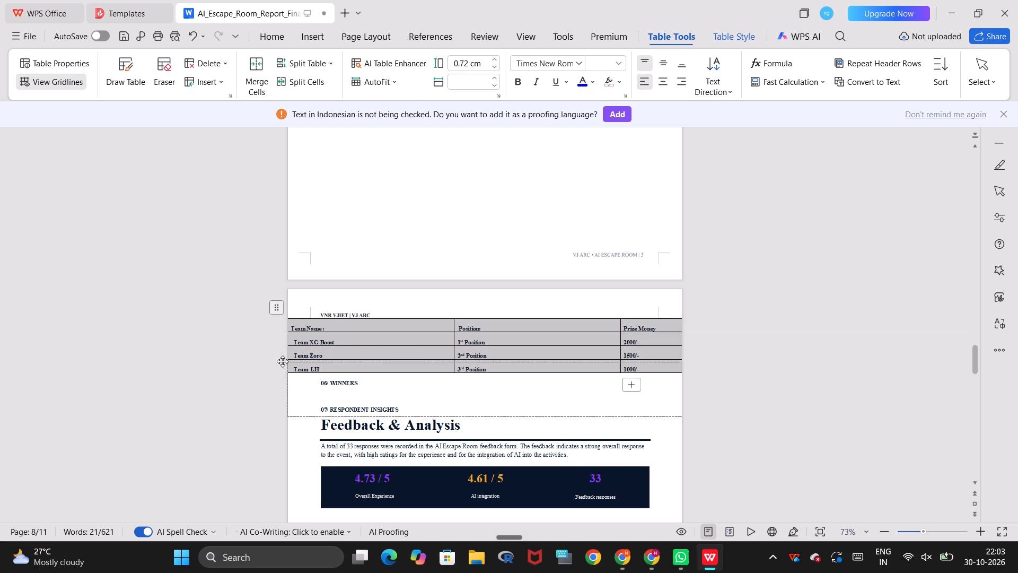
left_click_drag(283, 361, 283, 362)
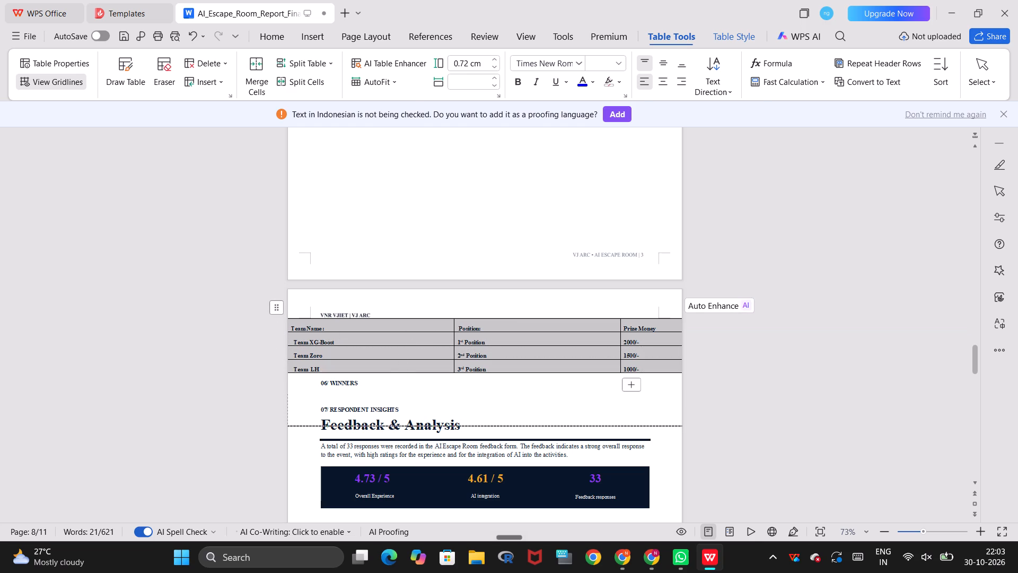
left_click(348, 378)
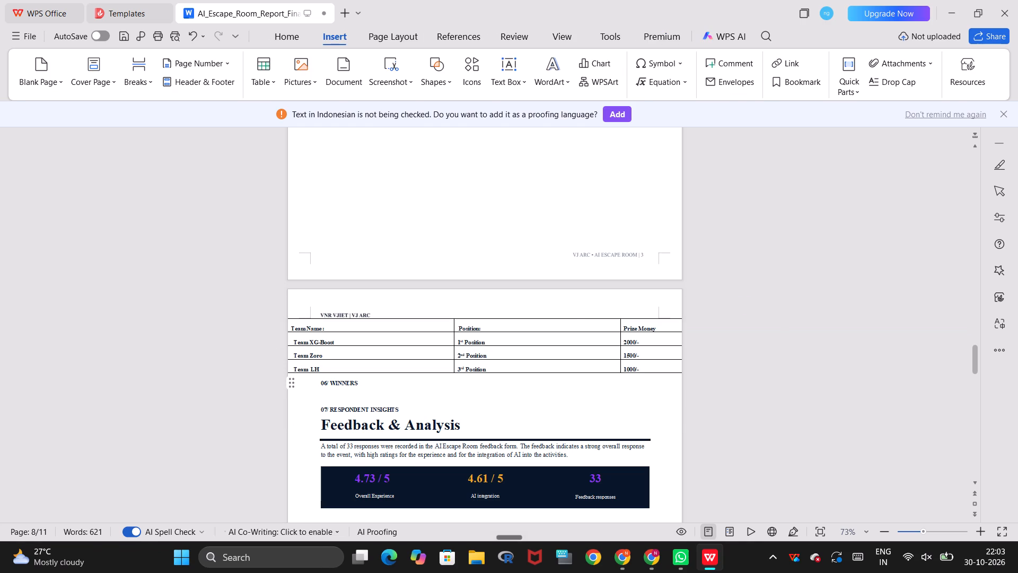
left_click_drag(278, 311, 242, 305)
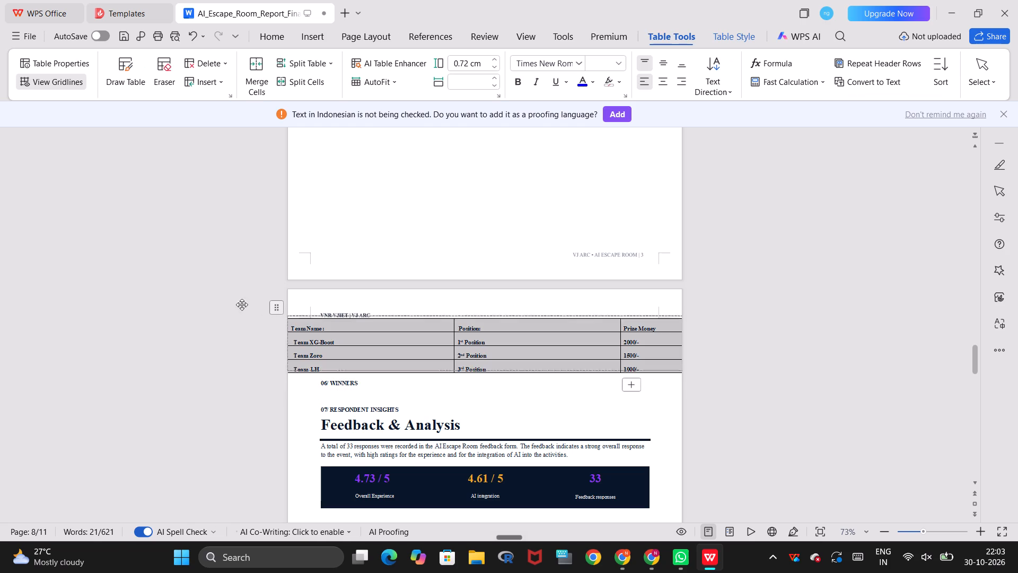
left_click_drag(242, 305, 108, 315)
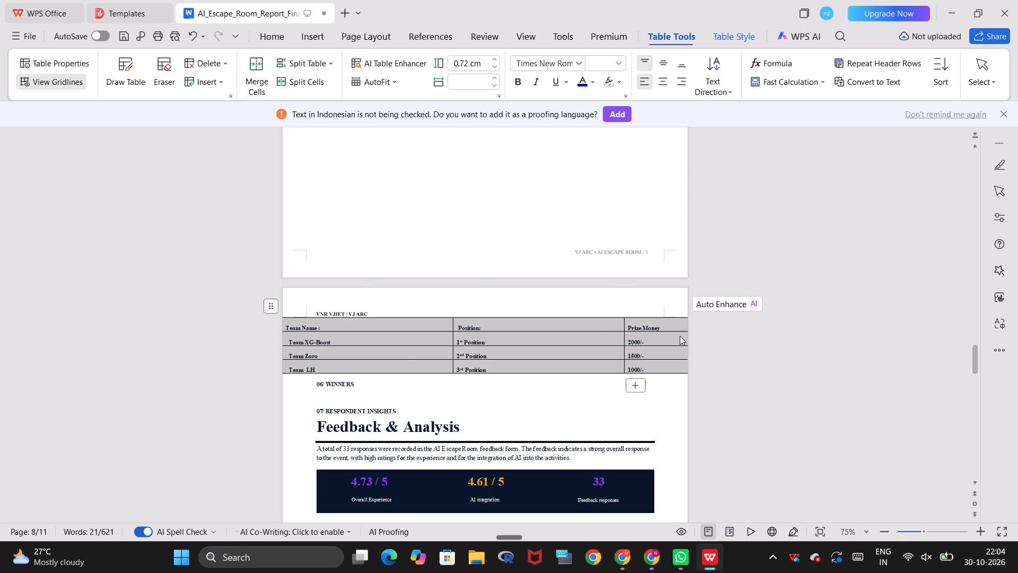
left_click_drag(355, 388, 327, 387)
left_click(394, 385)
left_click(416, 322)
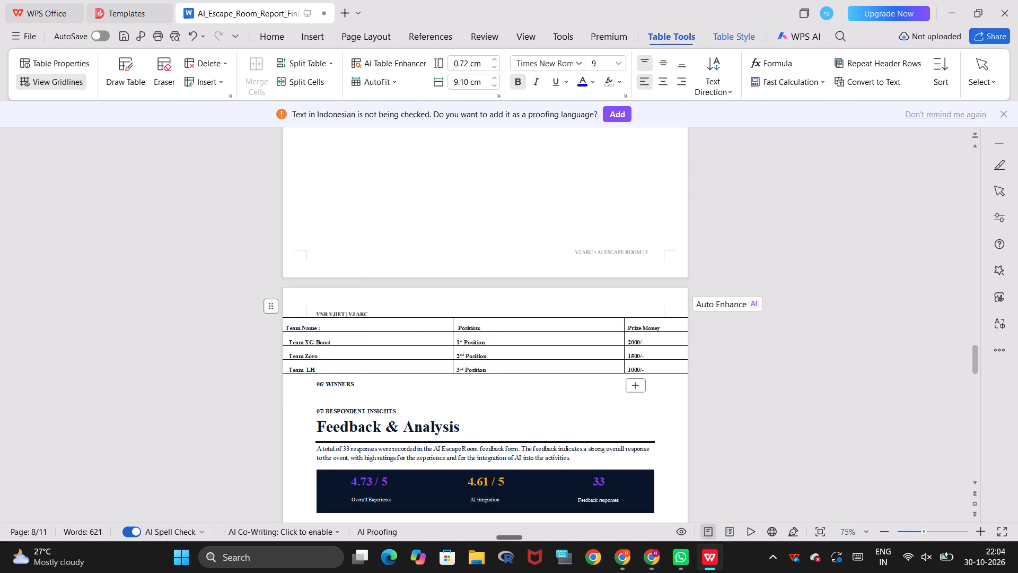
Narrow the WINNERS table's Position column to roughly the width of its text, bringing Prize Money closer to it.
left_click(523, 332)
left_click_drag(625, 342, 531, 343)
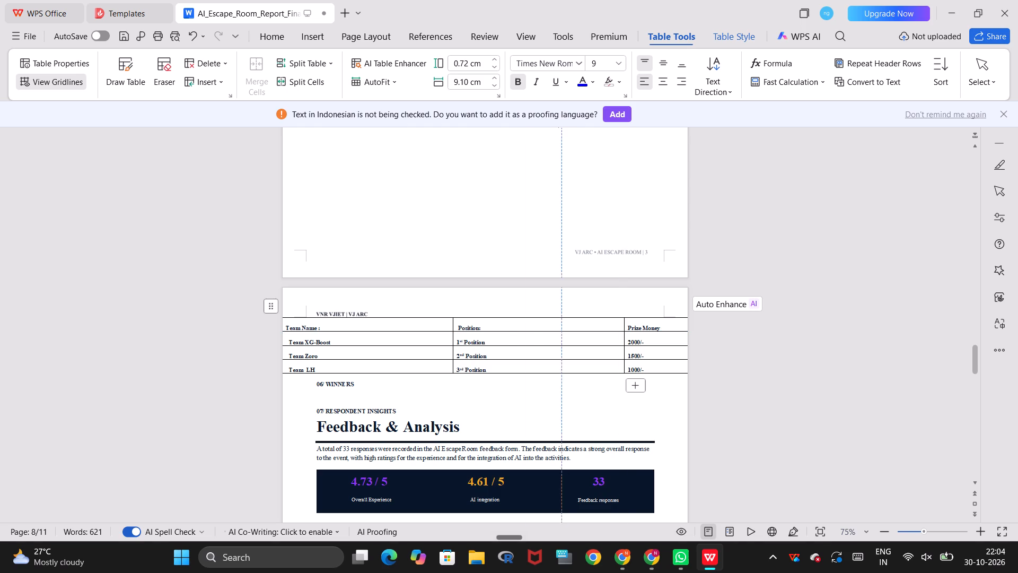
left_click_drag(531, 343, 513, 344)
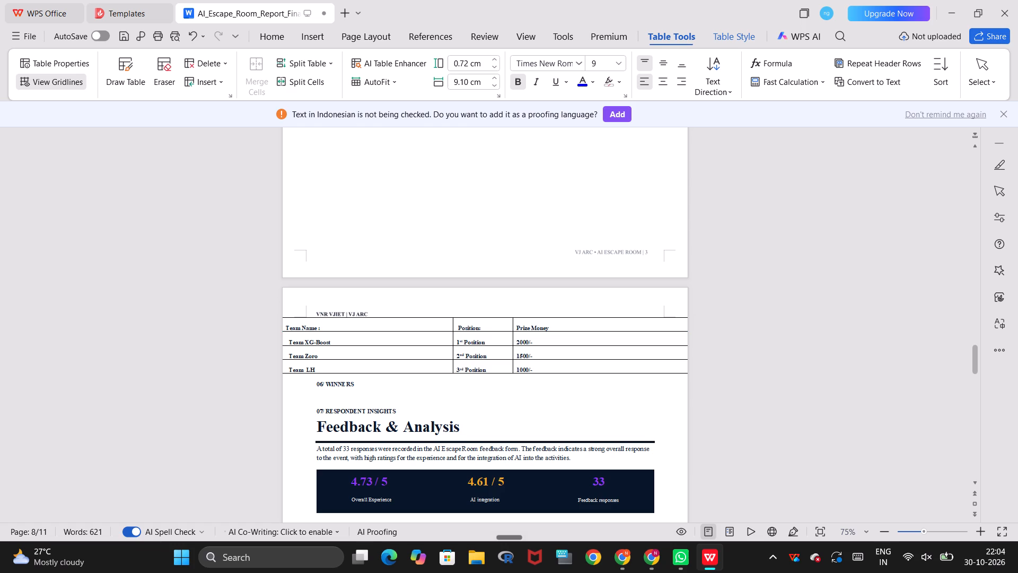
left_click_drag(765, 333, 742, 333)
left_click(752, 337)
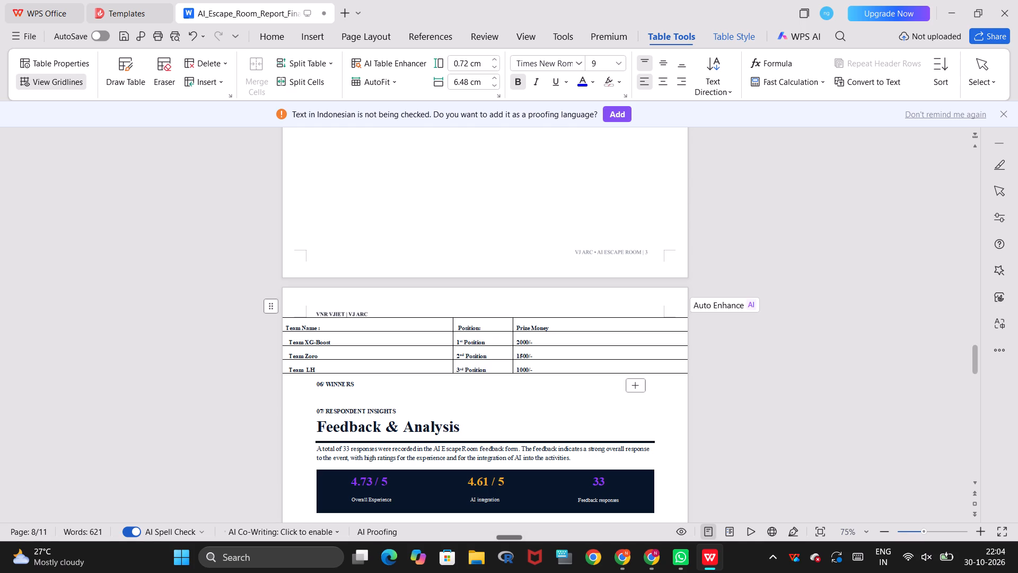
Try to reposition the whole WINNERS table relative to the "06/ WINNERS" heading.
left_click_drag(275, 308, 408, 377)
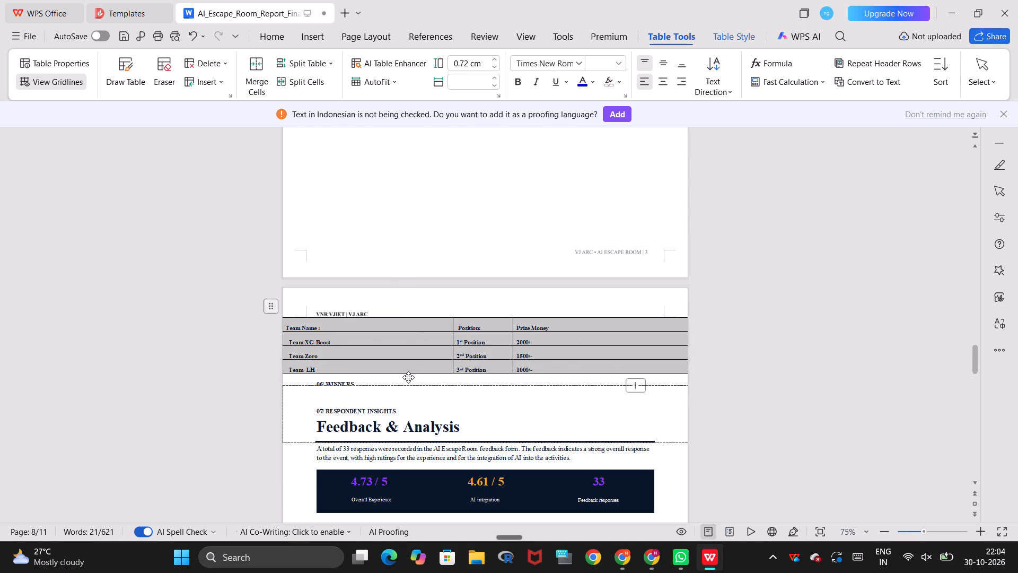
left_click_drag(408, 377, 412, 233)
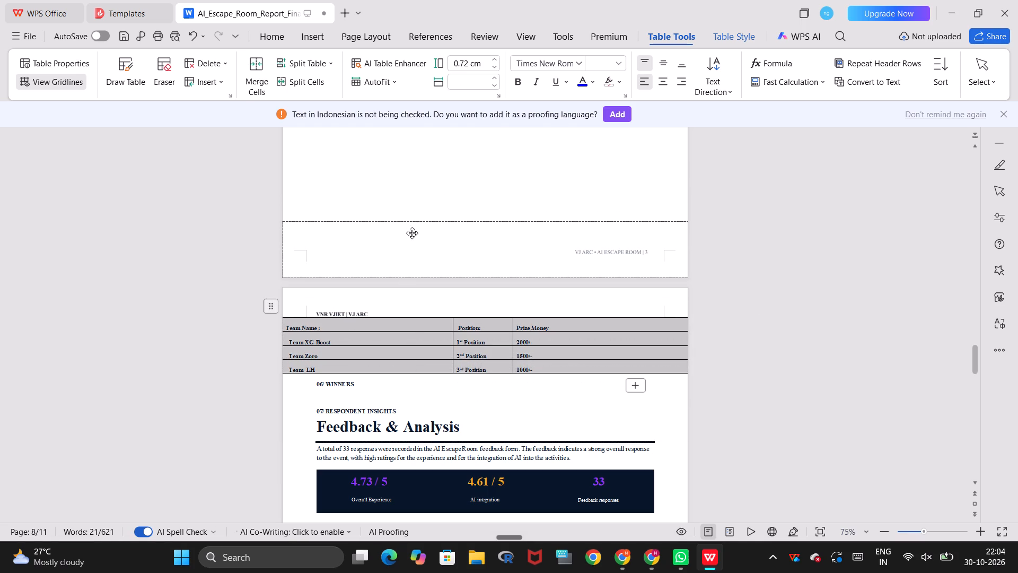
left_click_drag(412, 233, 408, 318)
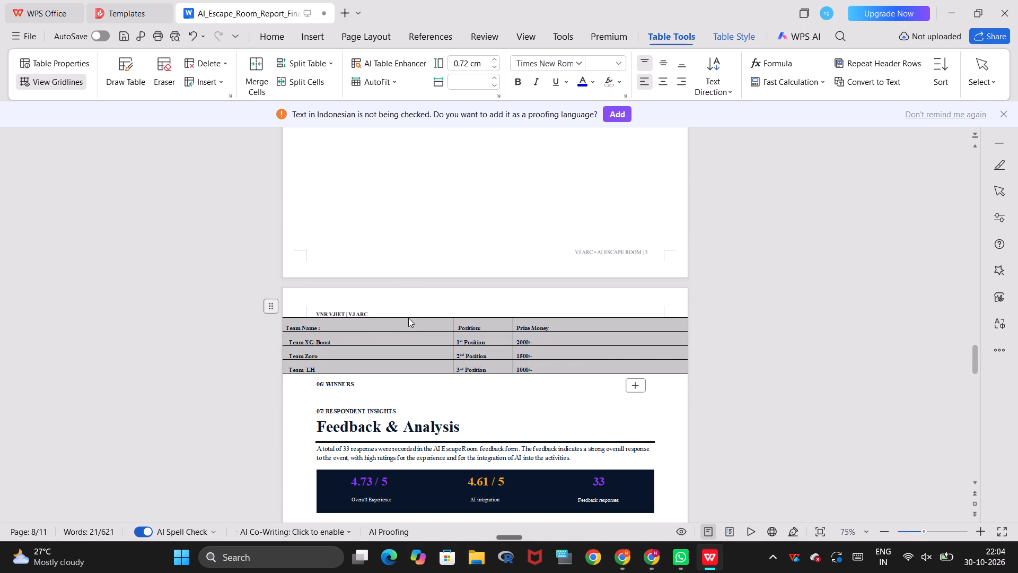
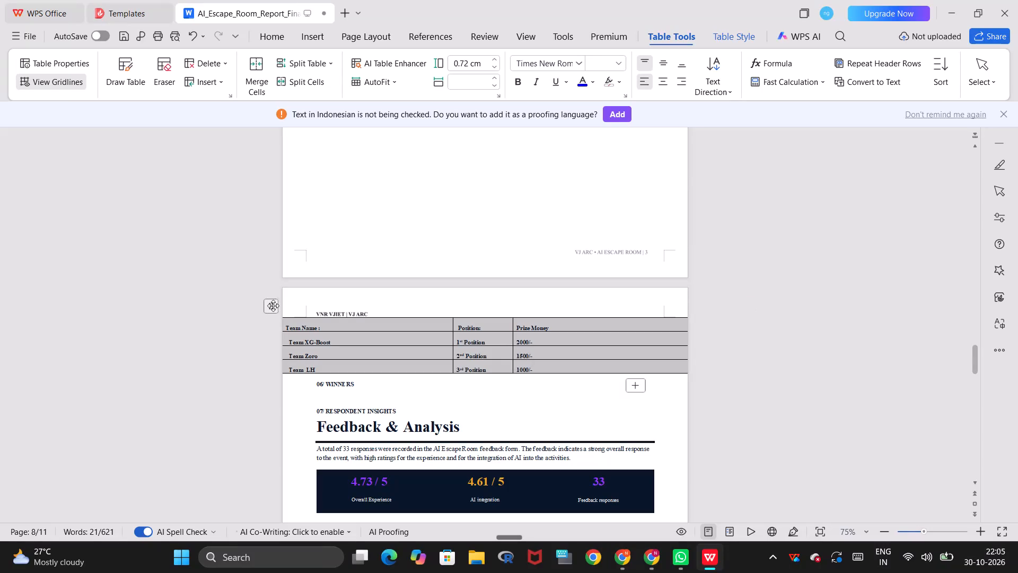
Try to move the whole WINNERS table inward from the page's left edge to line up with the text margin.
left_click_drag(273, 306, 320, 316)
Save the AI Escape Room report with the edited WINNERS table.
left_click(19, 37)
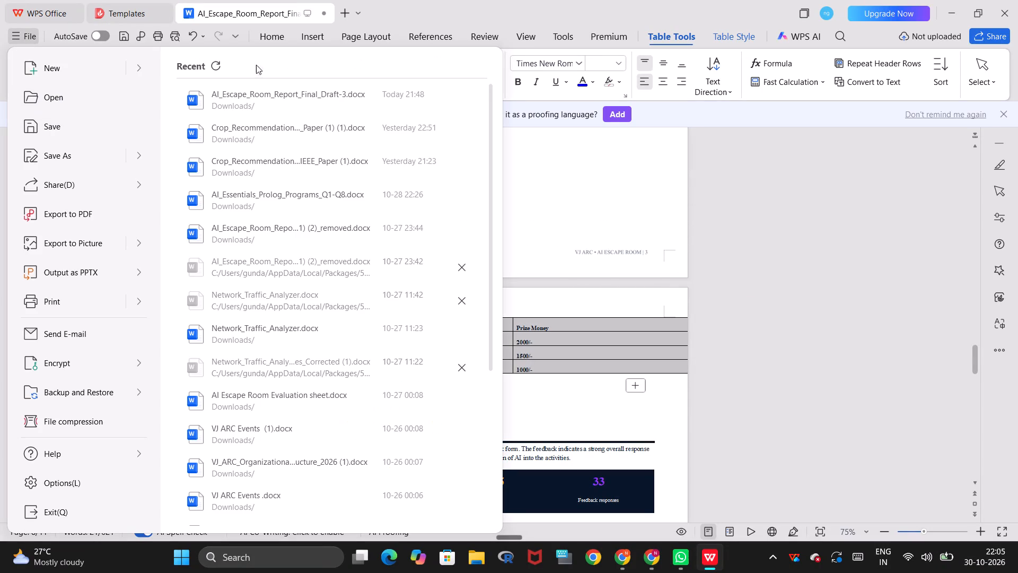
left_click(746, 178)
key("ctrl+s")
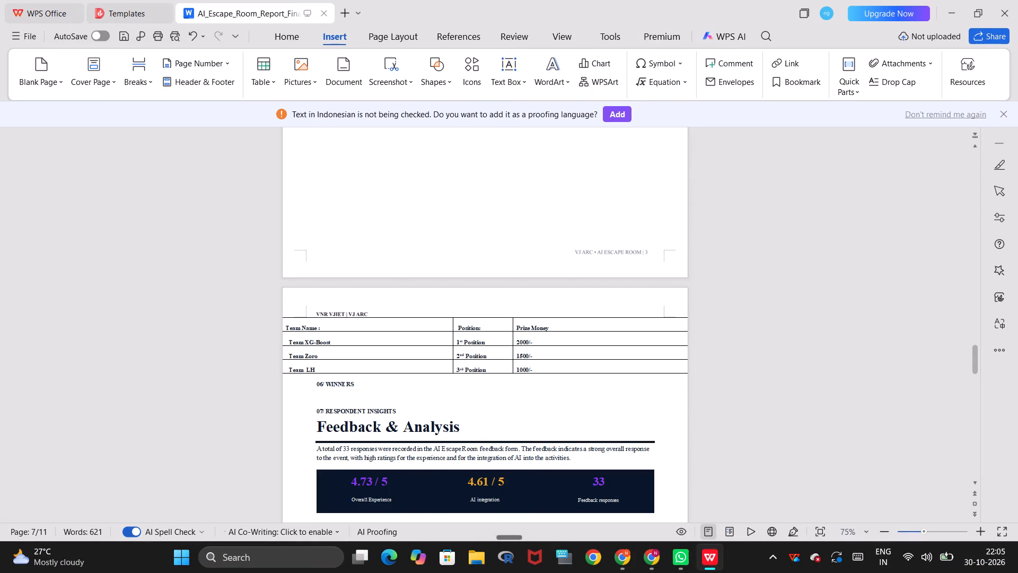
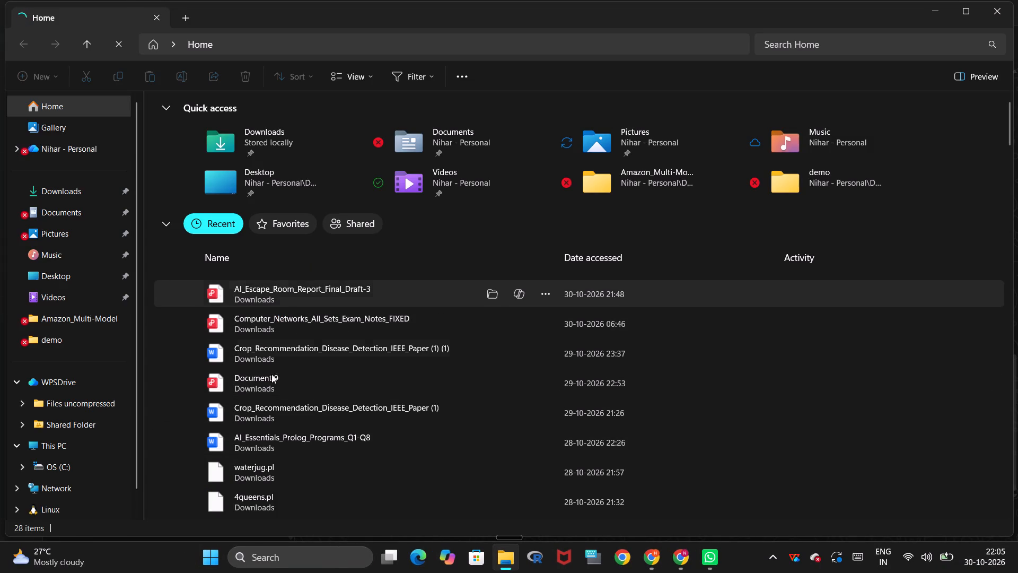
Open the AI_Escape_Room_Report_Final_Draft-3 DOCX file from the Downloads folder in Word.
scroll(272, 412, "down", 1)
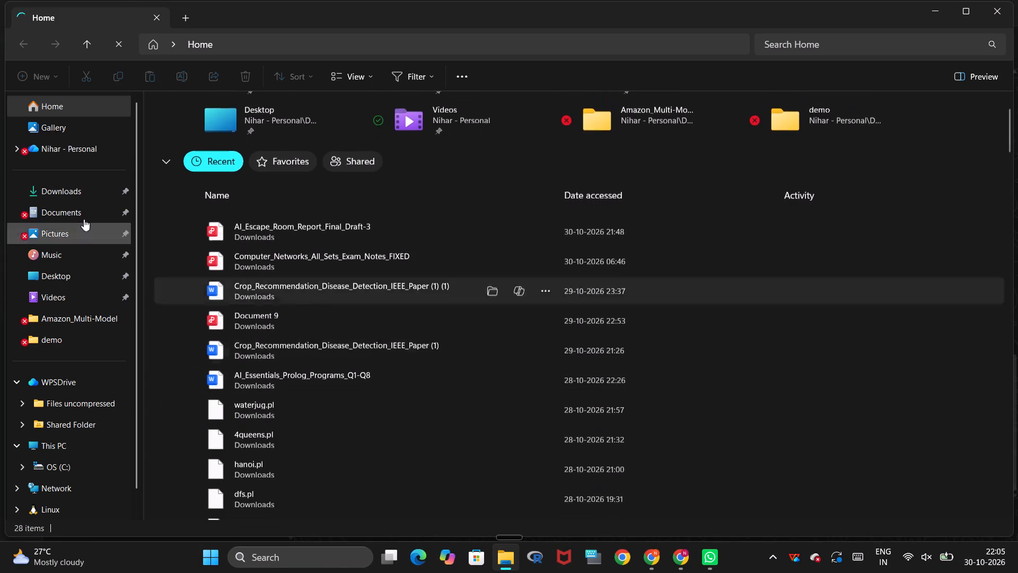
left_click_drag(69, 177, 66, 182)
left_click(66, 182)
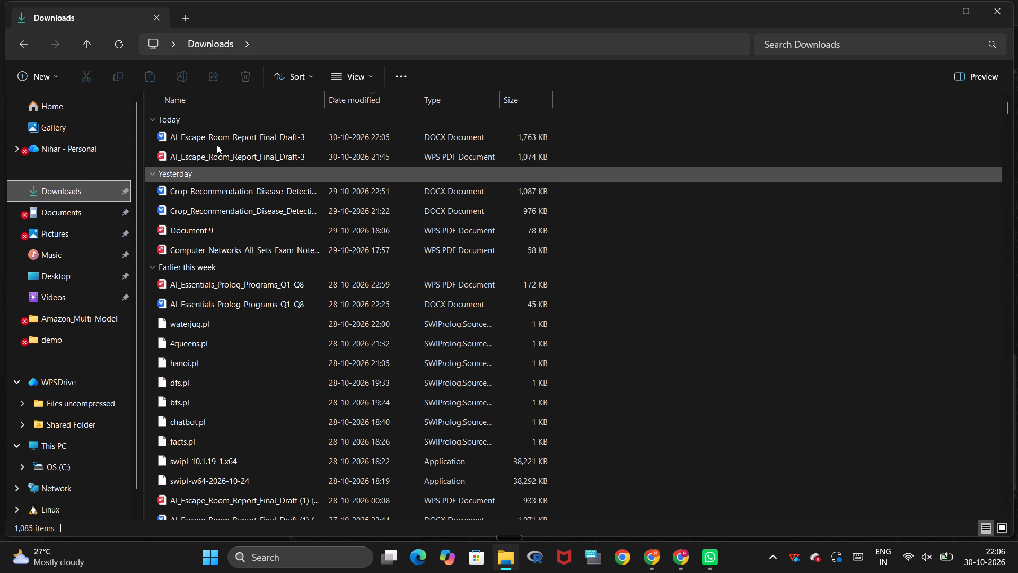
right_click(217, 140)
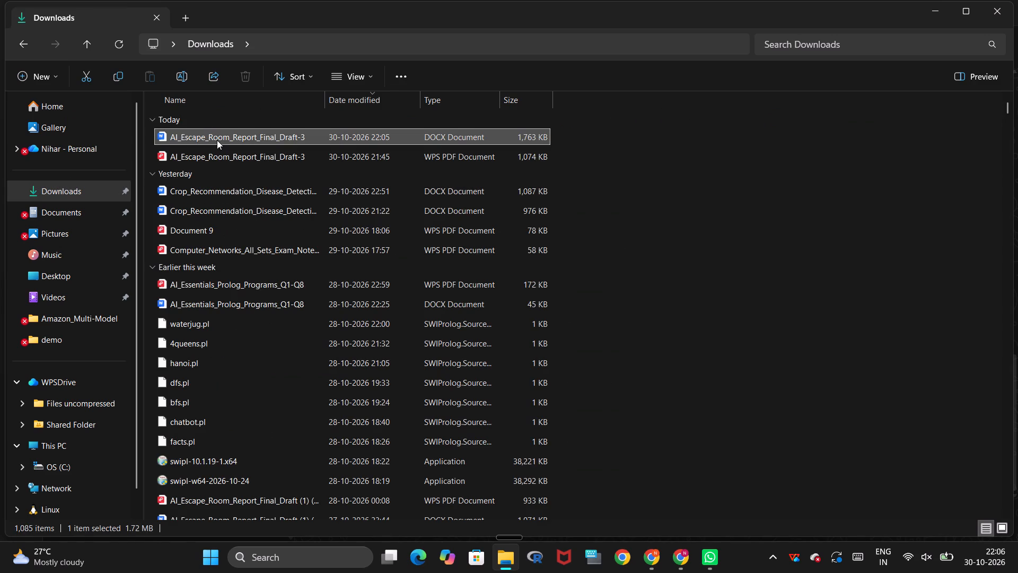
right_click(217, 140)
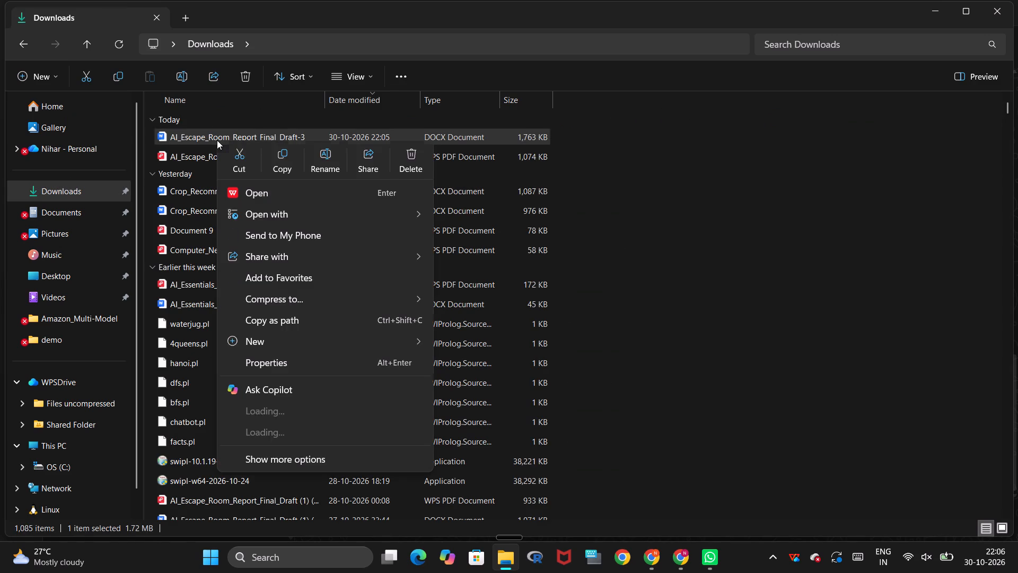
left_click(283, 216)
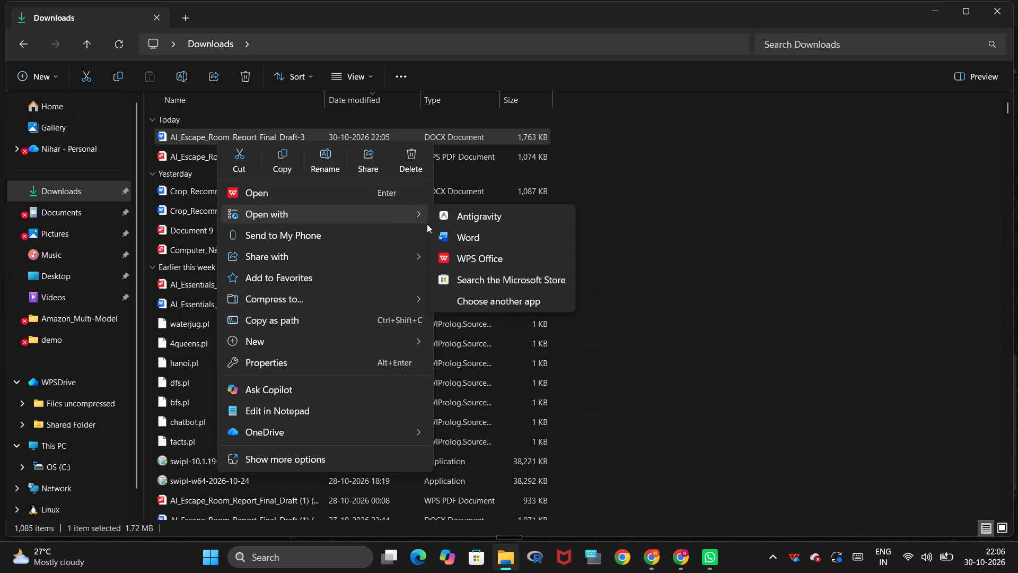
left_click(455, 245)
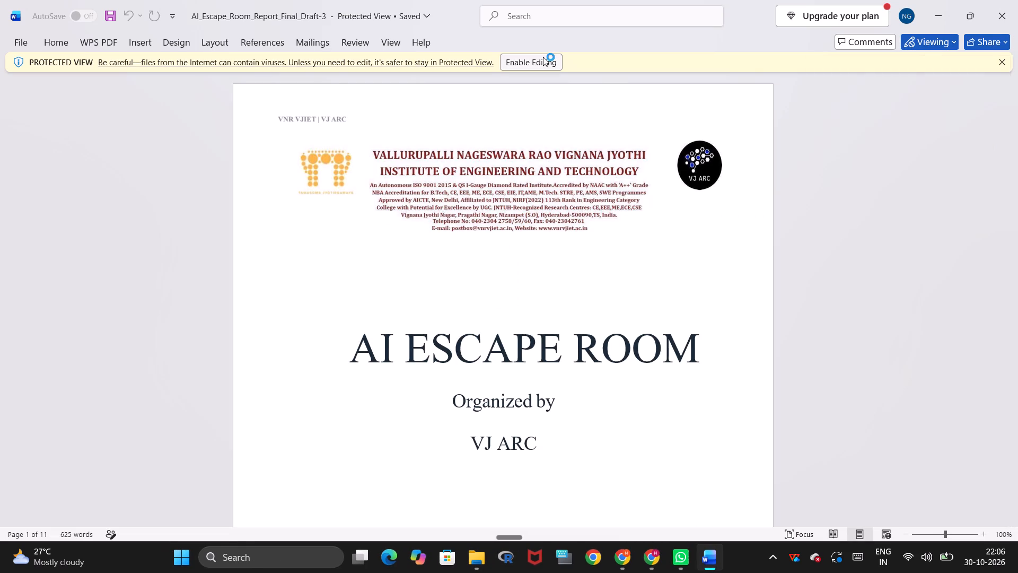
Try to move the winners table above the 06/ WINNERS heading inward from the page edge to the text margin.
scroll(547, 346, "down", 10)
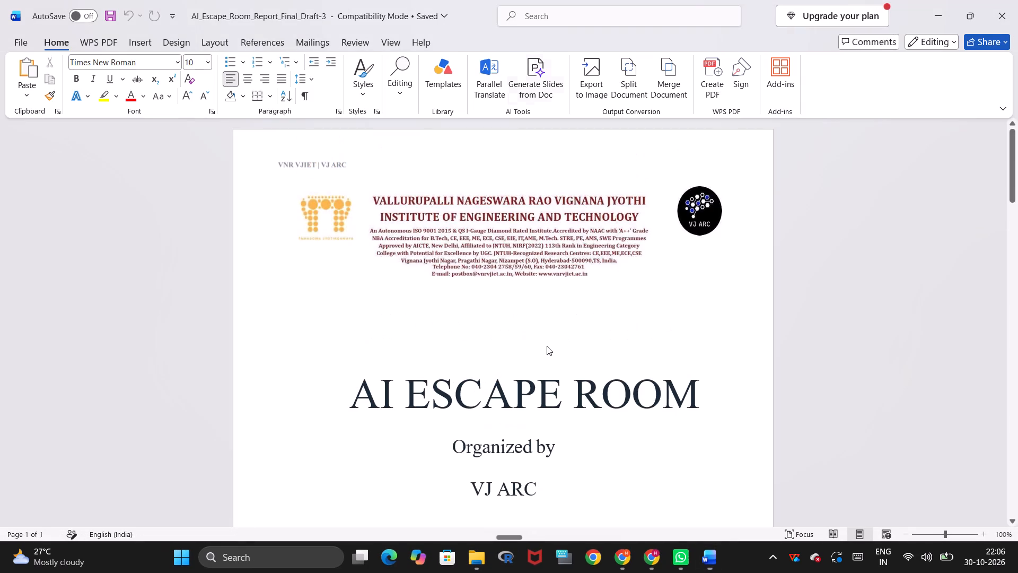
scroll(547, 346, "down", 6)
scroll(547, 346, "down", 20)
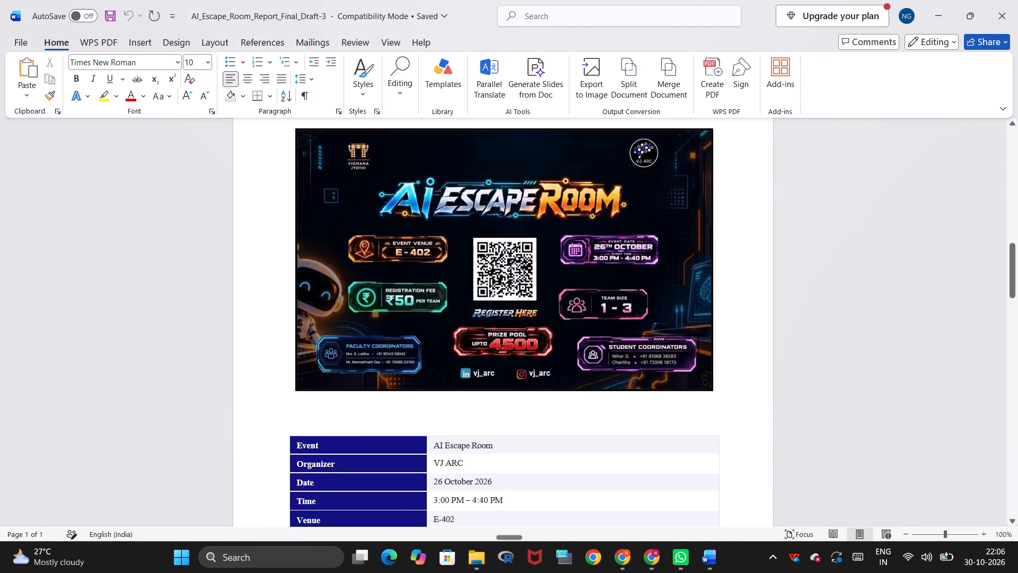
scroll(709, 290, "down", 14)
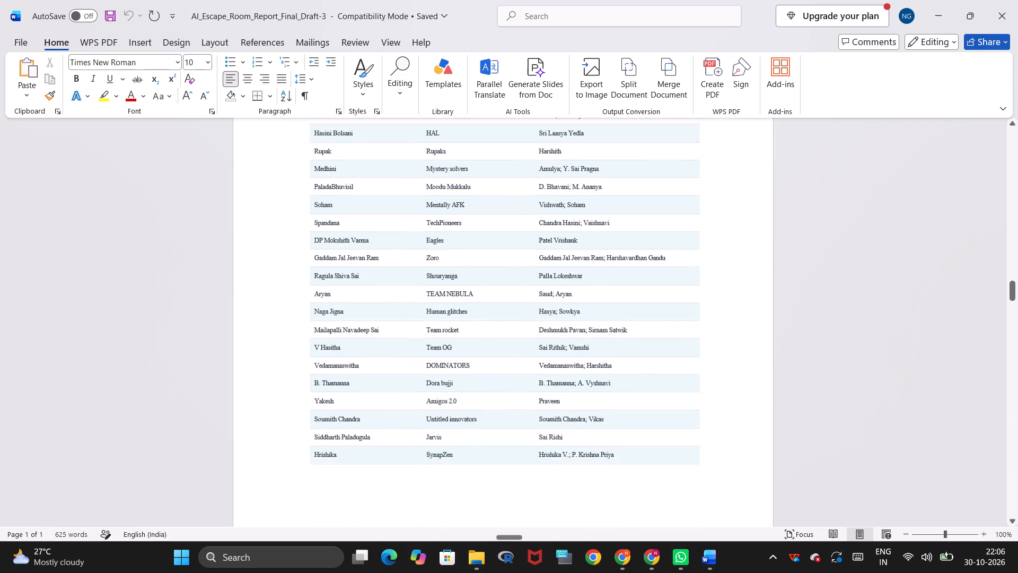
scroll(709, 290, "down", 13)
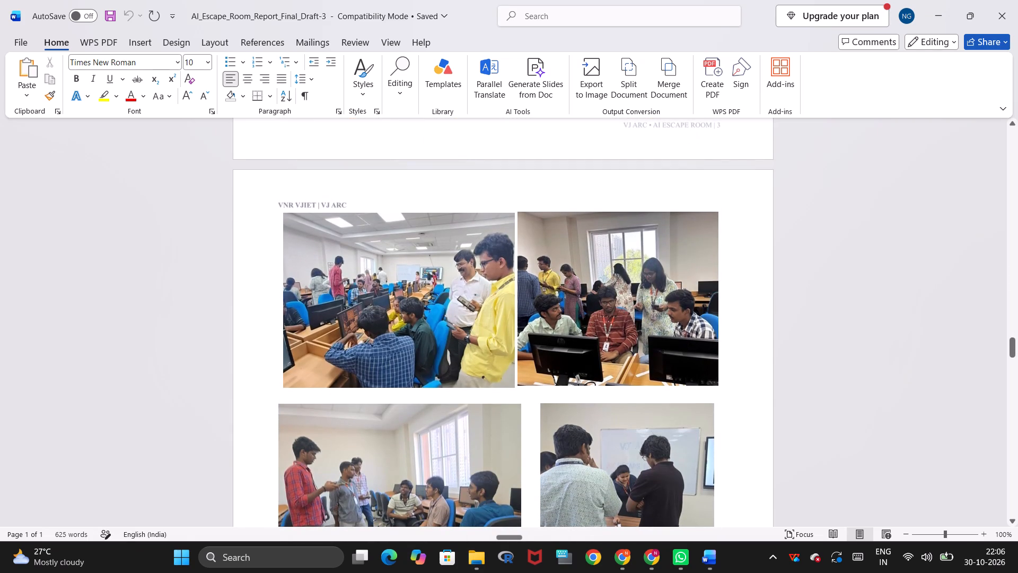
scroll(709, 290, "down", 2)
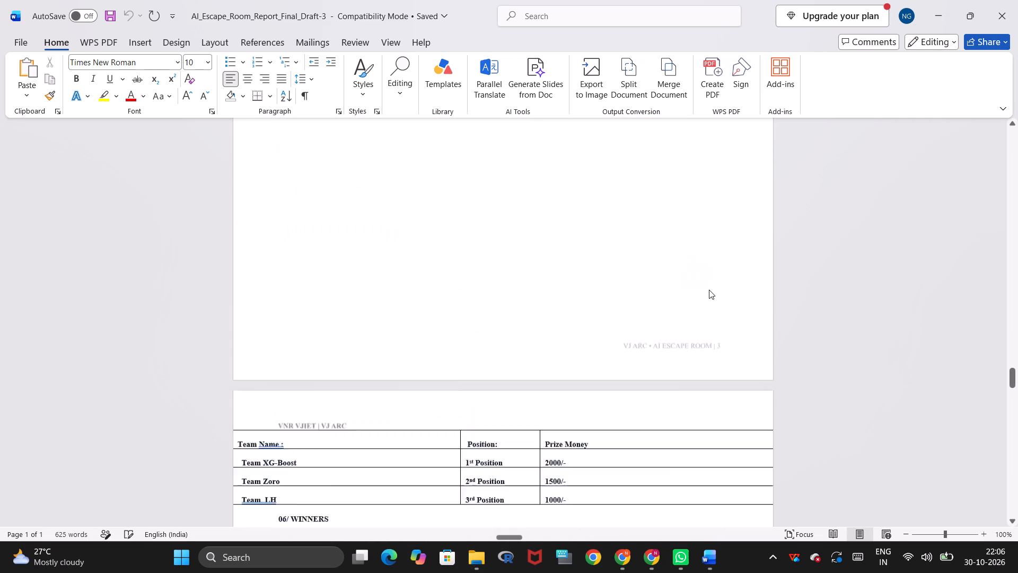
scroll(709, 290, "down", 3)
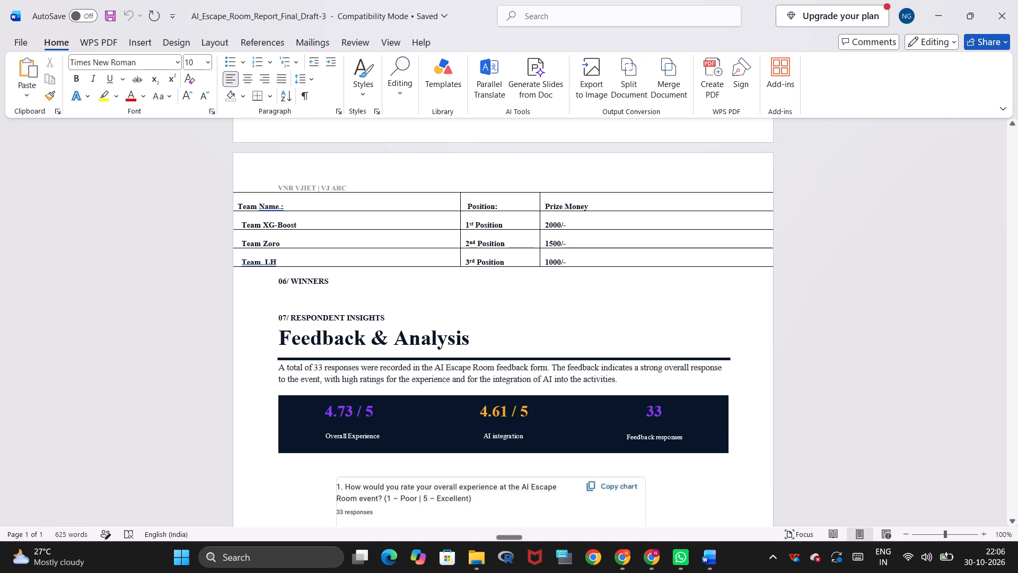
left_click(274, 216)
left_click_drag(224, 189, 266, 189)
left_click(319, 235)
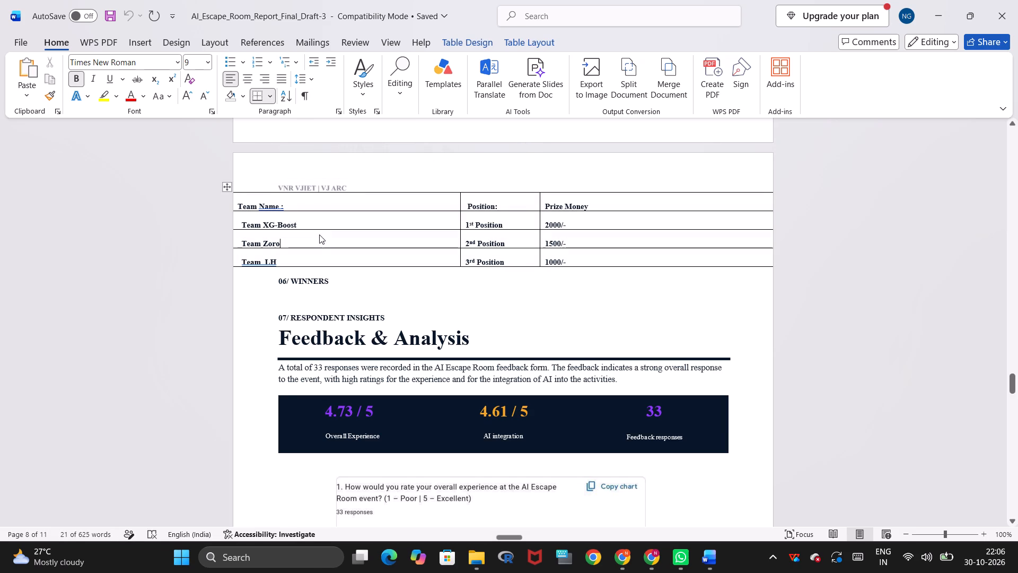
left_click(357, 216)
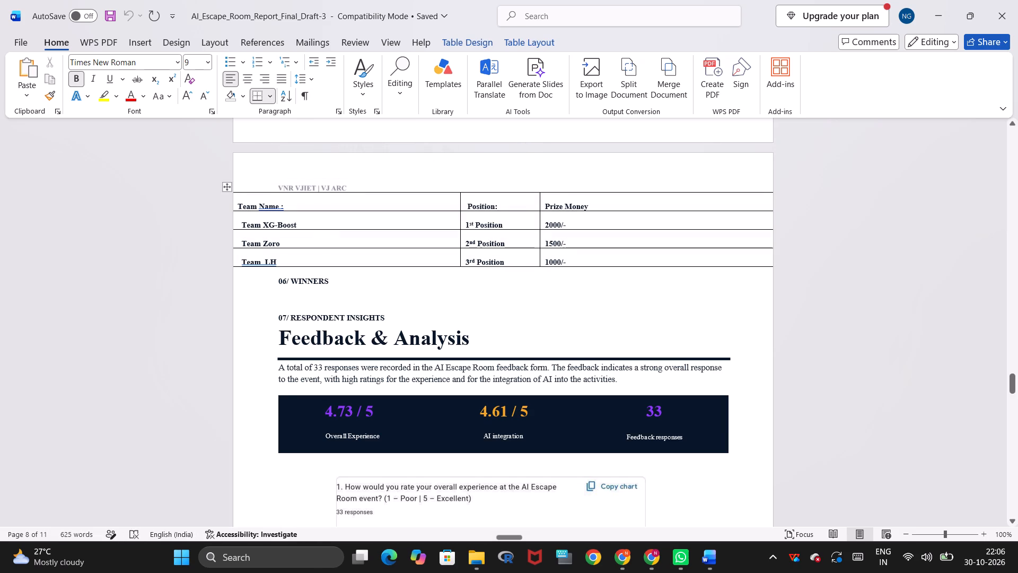
Copy all the winners table's filled cells and delete them from above the 06/ WINNERS heading.
left_click_drag(567, 260, 292, 192)
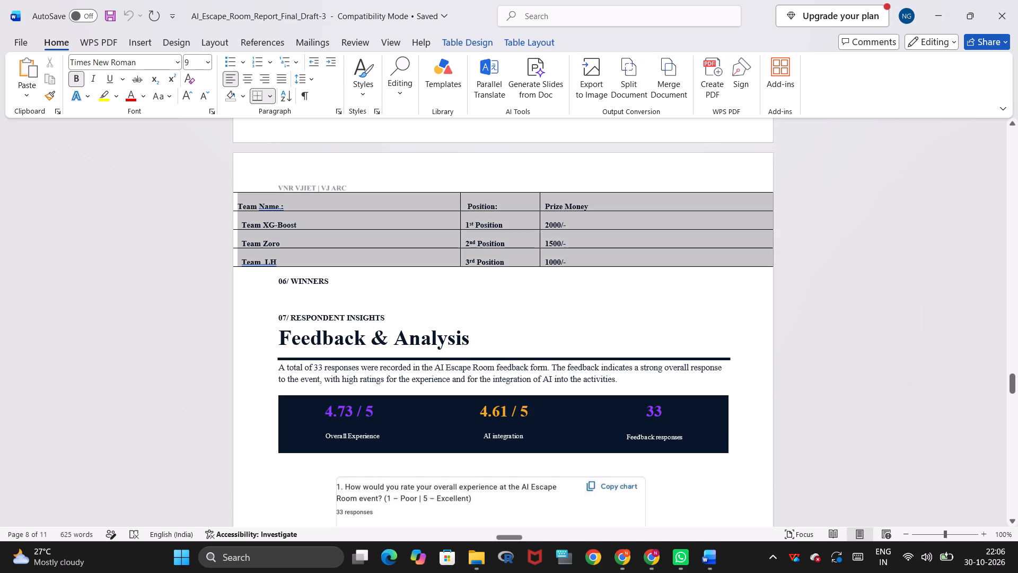
left_click_drag(292, 192, 267, 198)
key("ctrl+c")
key("BackSpace")
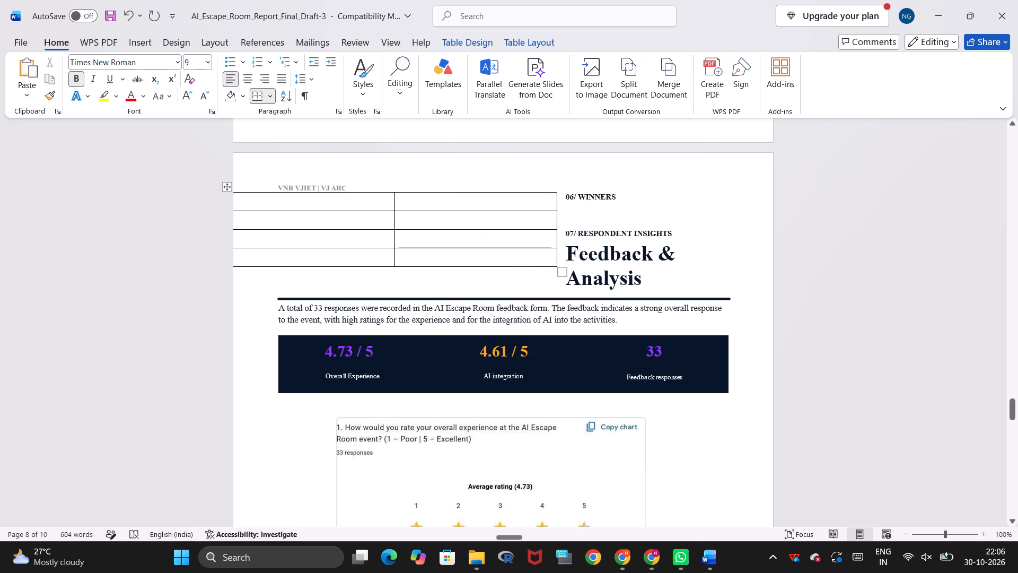
Delete the leftover empty table grid beside the 06/ WINNERS heading.
left_click(556, 261)
left_click(497, 251)
right_click(497, 251)
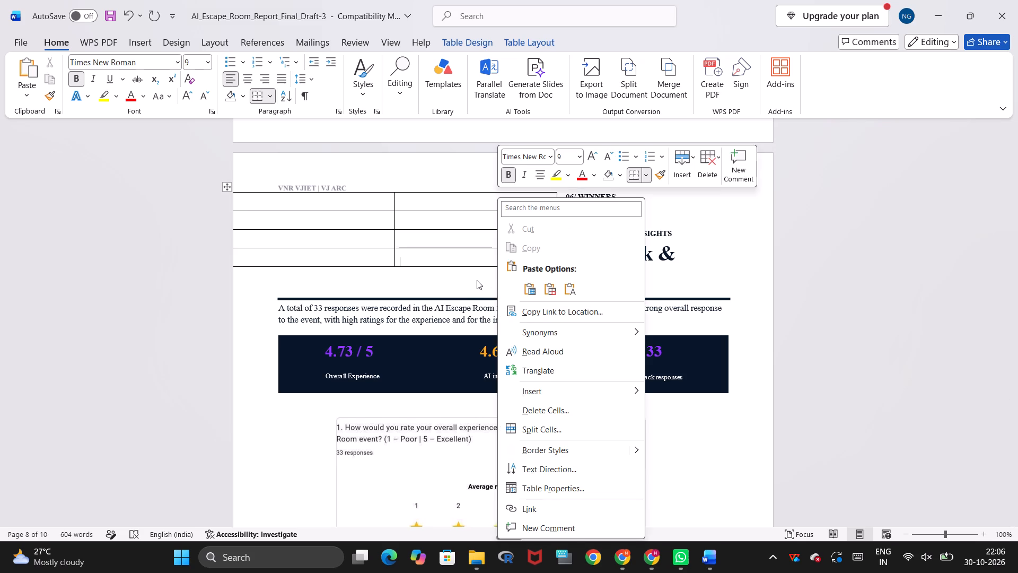
left_click(445, 257)
left_click_drag(558, 262, 256, 206)
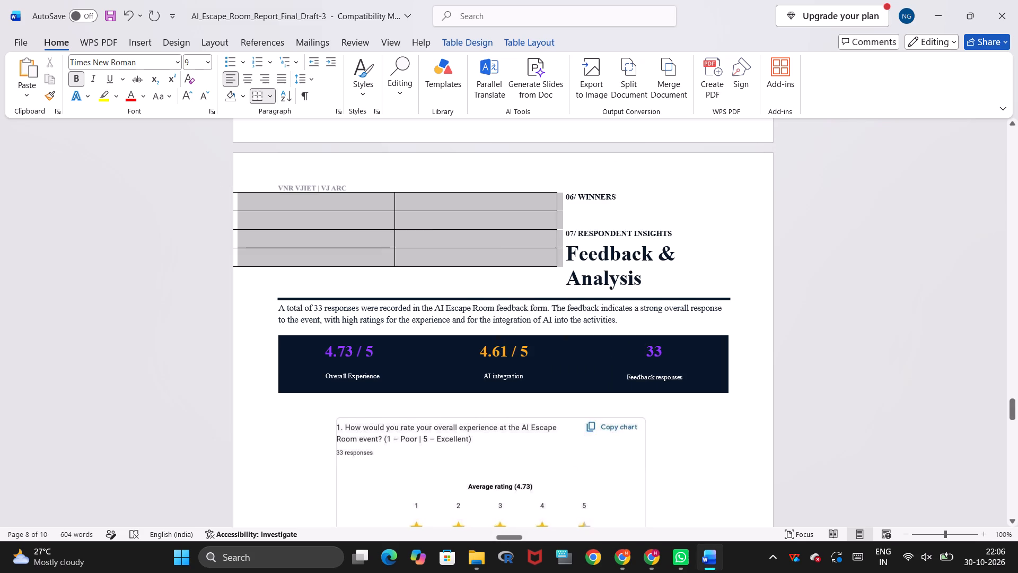
left_click_drag(256, 206, 255, 206)
key("BackSpace")
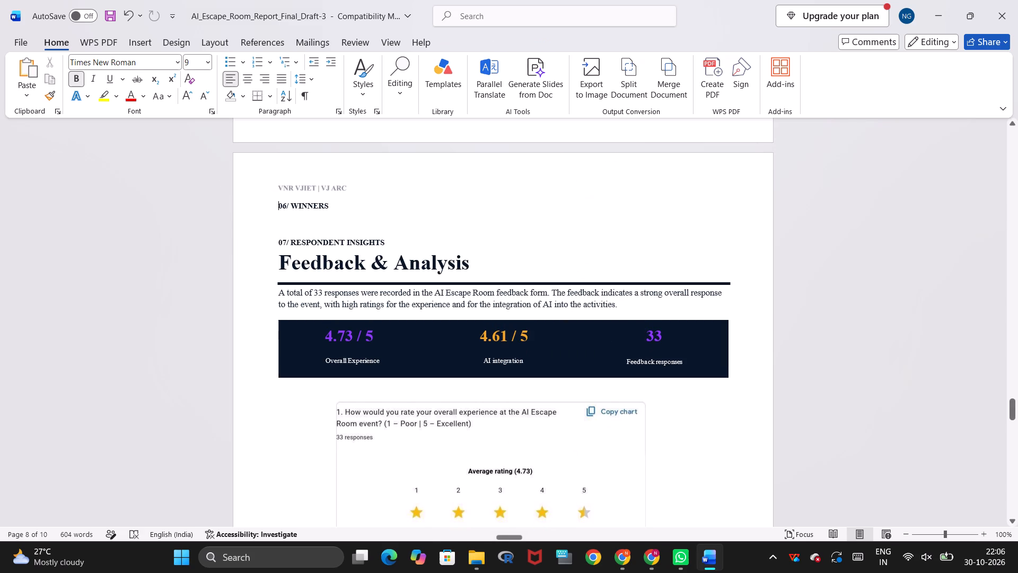
Insert a three-column, four-row table below the 06/ WINNERS heading and paste the copied team, position and prize money cells into it.
left_click(280, 220)
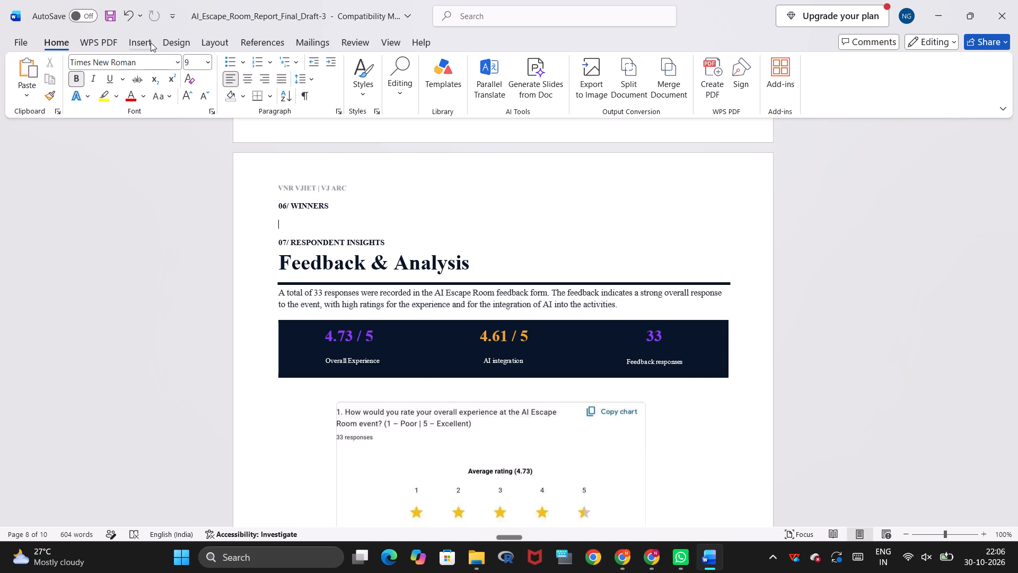
left_click(151, 42)
left_click(115, 93)
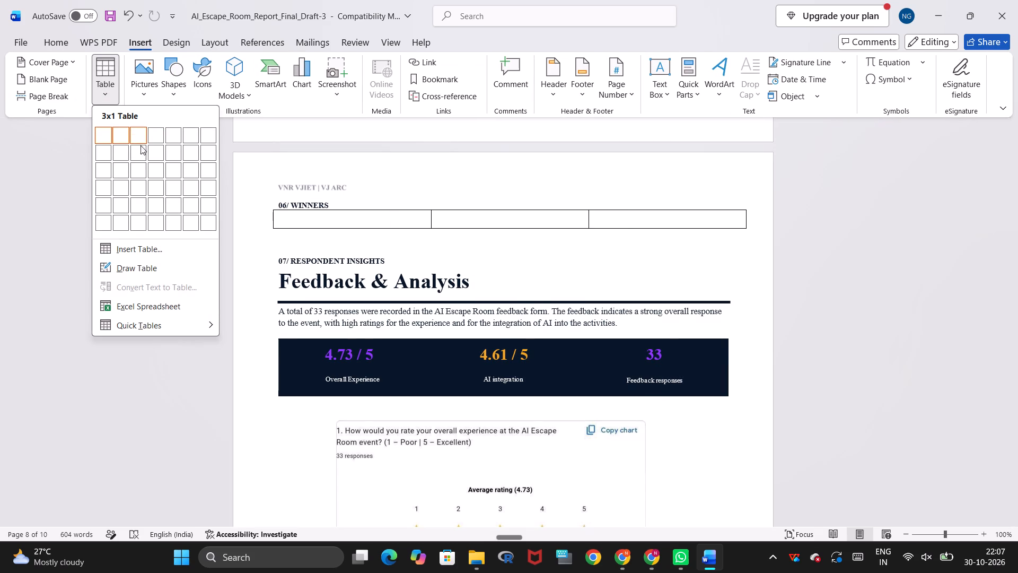
left_click(143, 183)
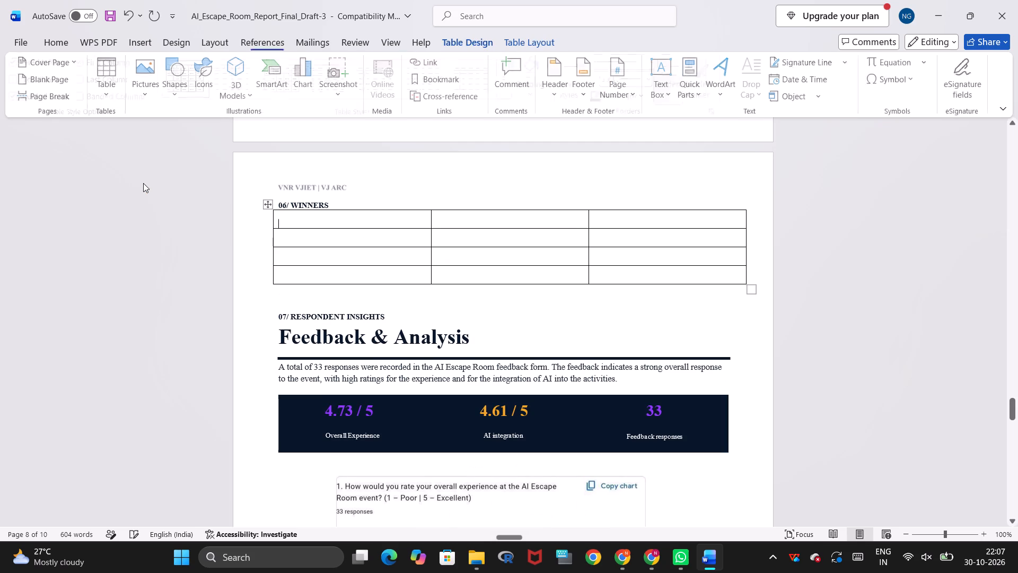
key("ctrl+v")
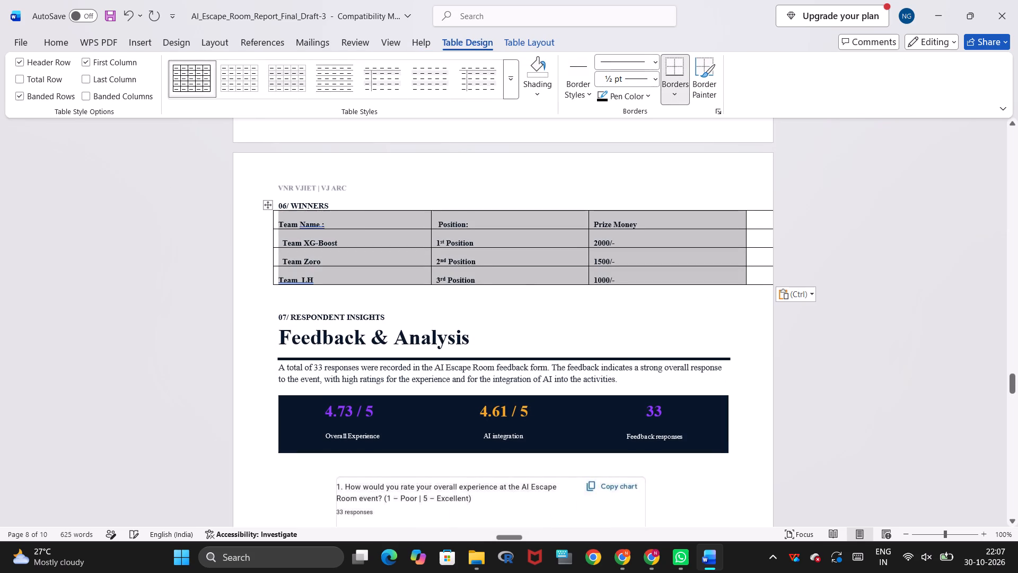
left_click(561, 294)
Delete the three extra empty columns beyond the Prize Money column of the winners table.
left_click(766, 236)
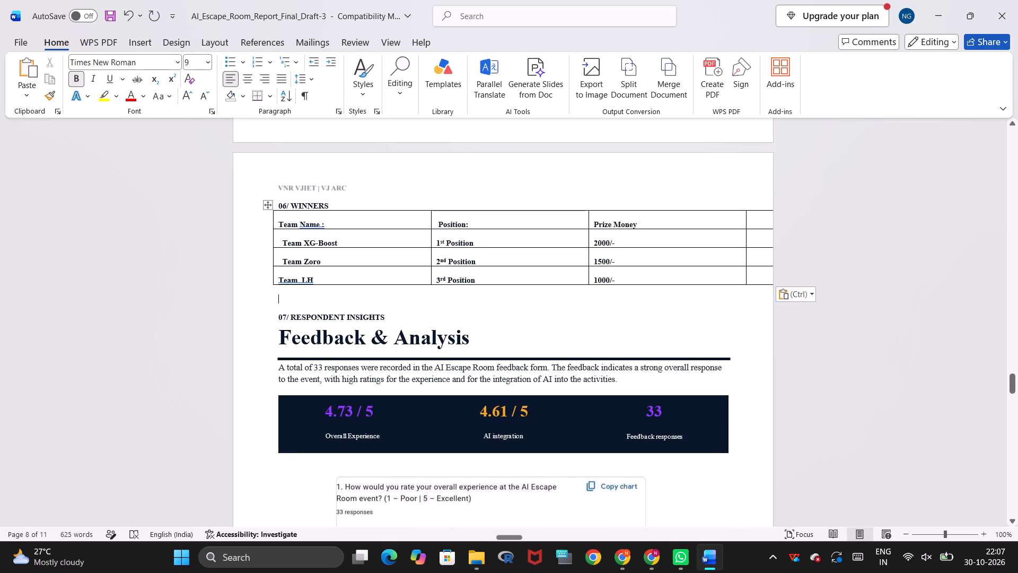
right_click(766, 236)
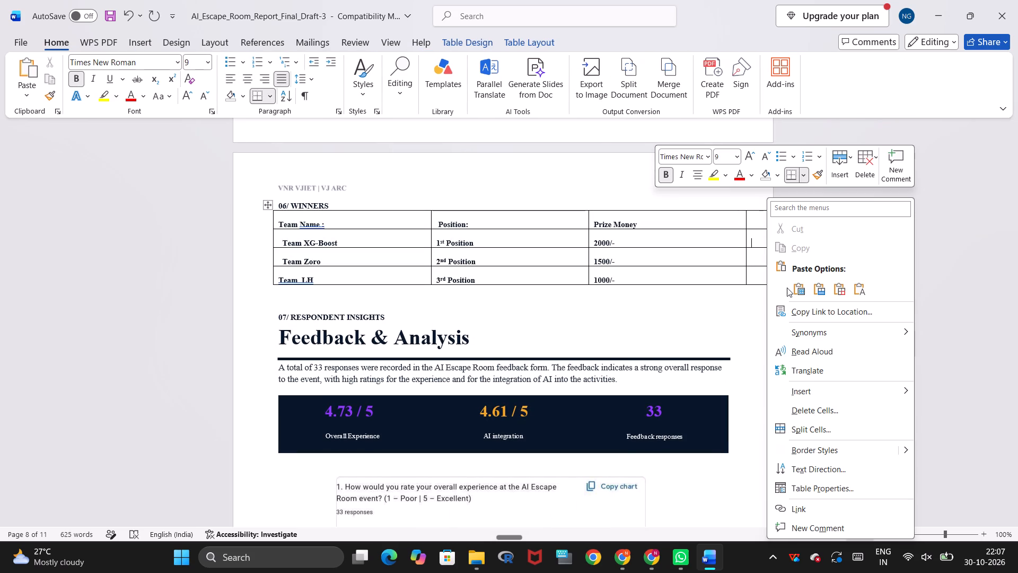
left_click(798, 404)
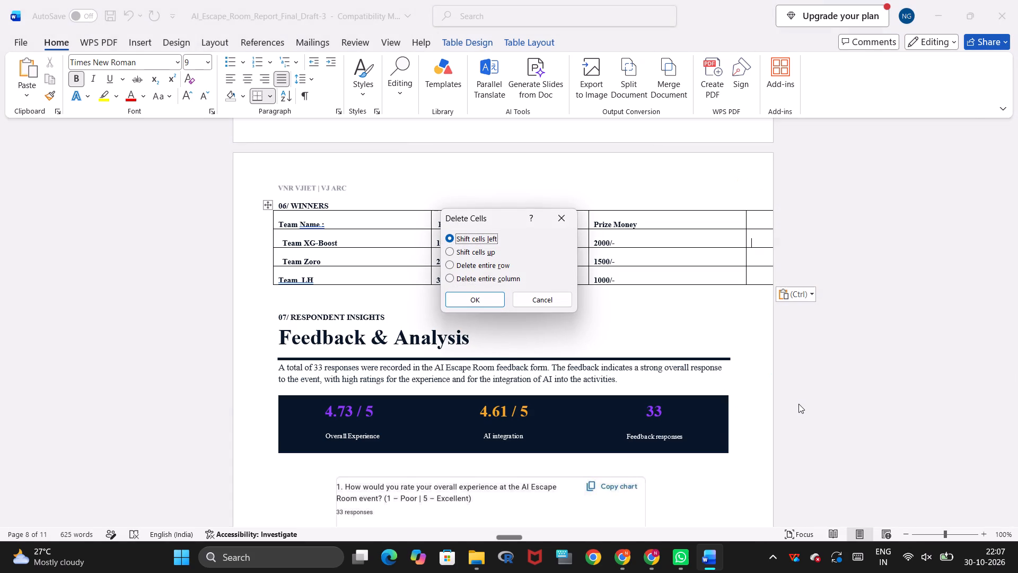
left_click(454, 277)
left_click(464, 299)
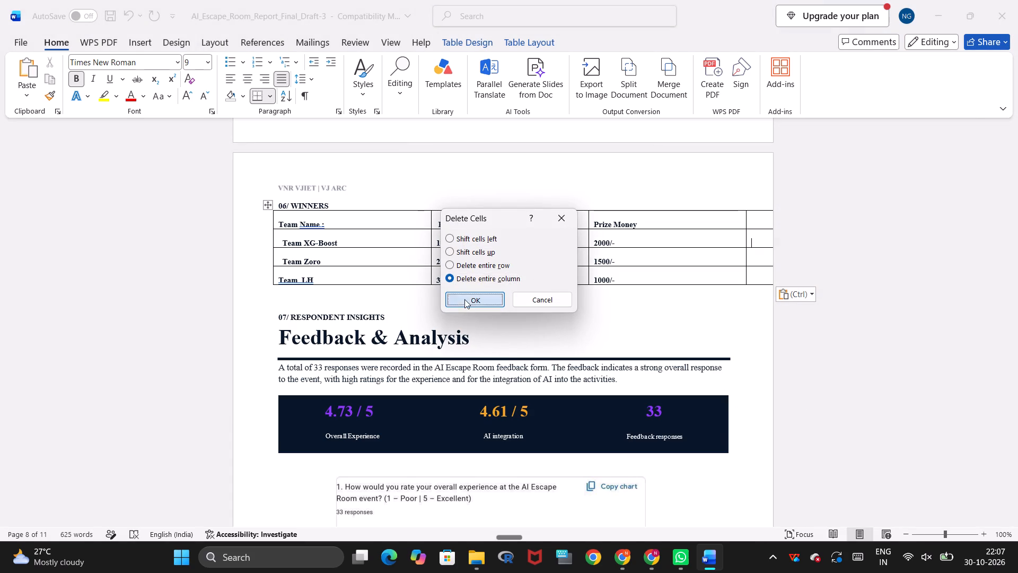
right_click(758, 238)
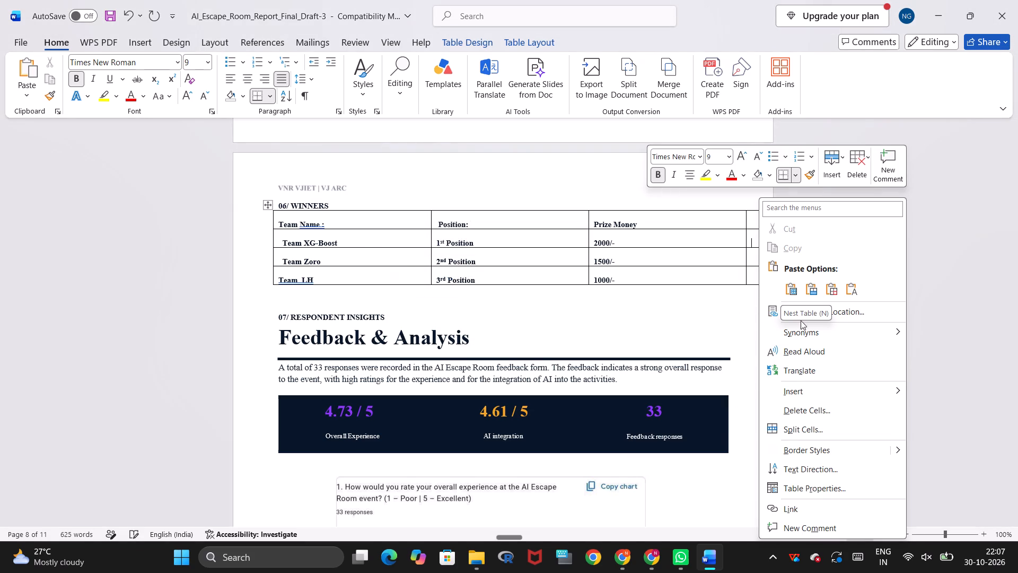
left_click(793, 415)
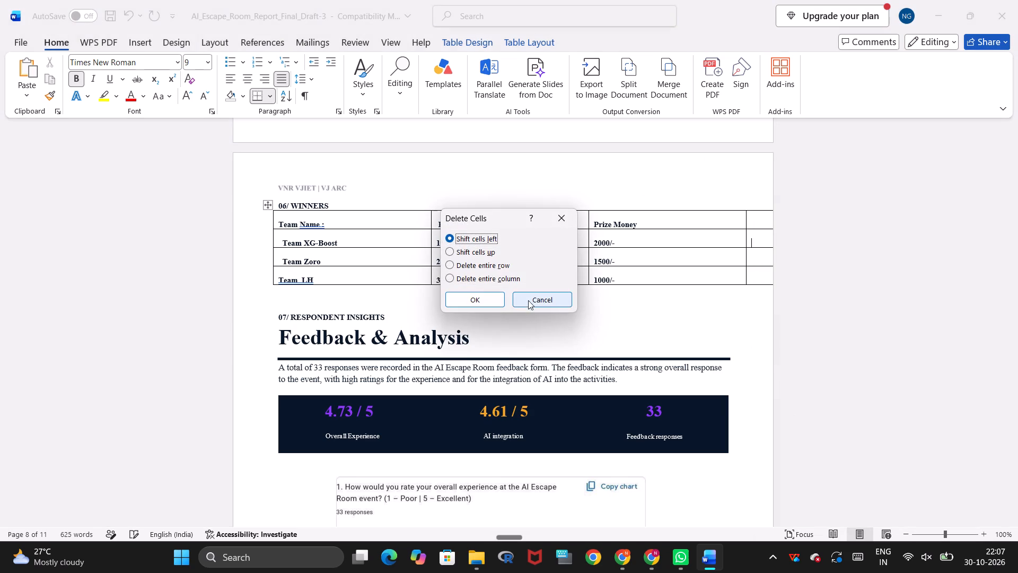
left_click(489, 281)
left_click(469, 301)
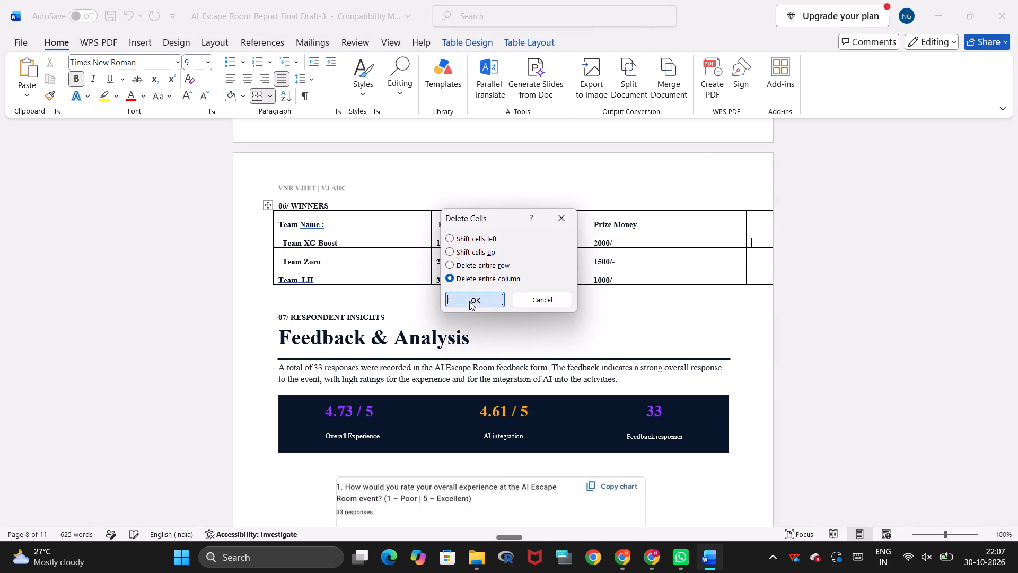
right_click(752, 227)
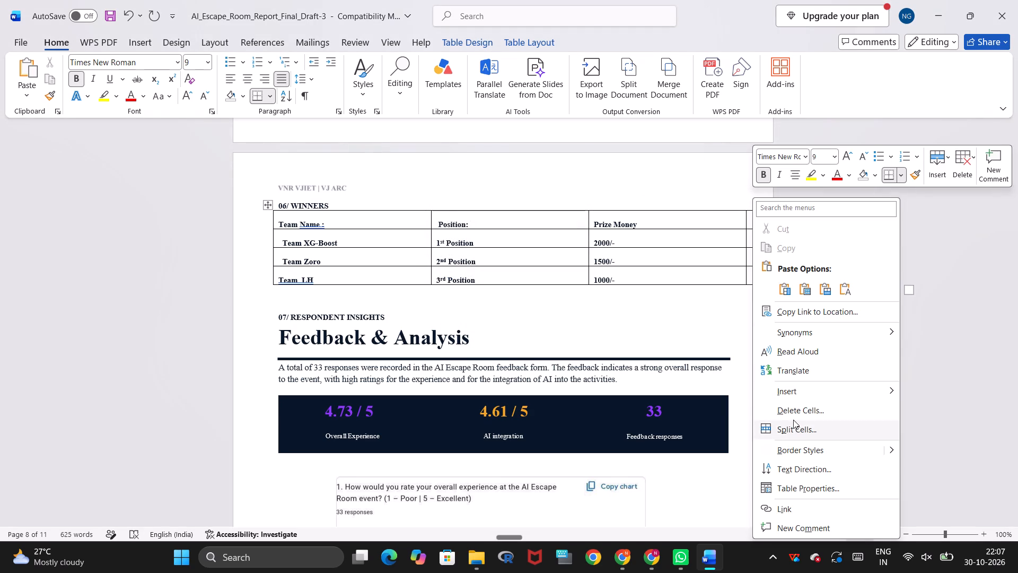
left_click(794, 418)
left_click(453, 276)
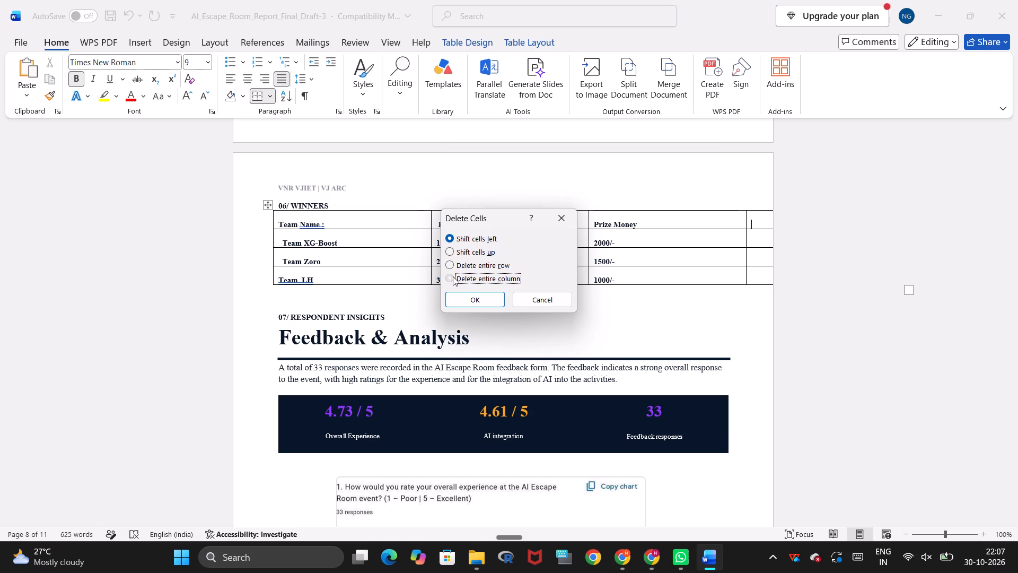
left_click(460, 300)
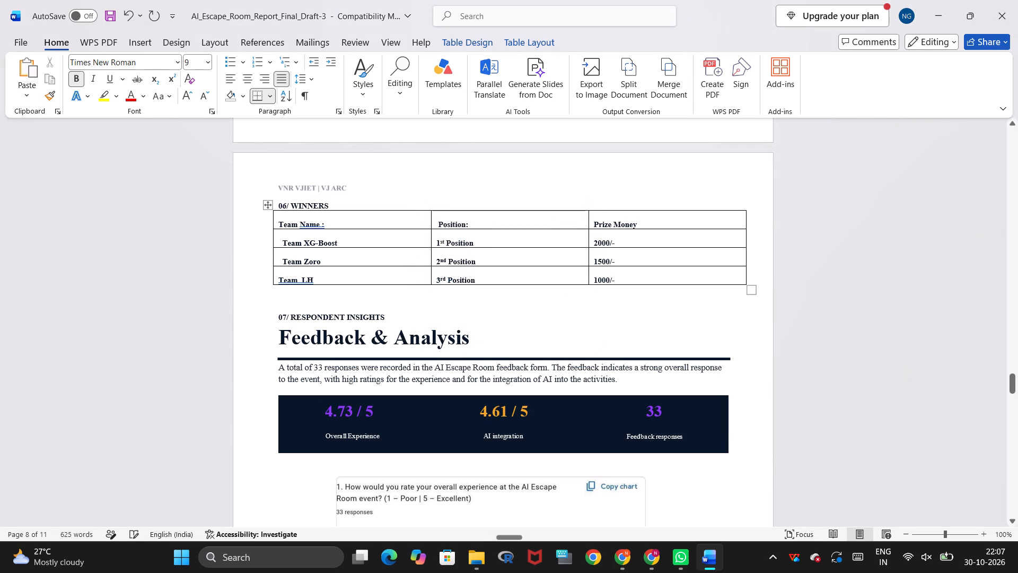
Resize the winners table slightly narrower, bringing its outer edge closer to the text margin.
left_click_drag(750, 294, 740, 288)
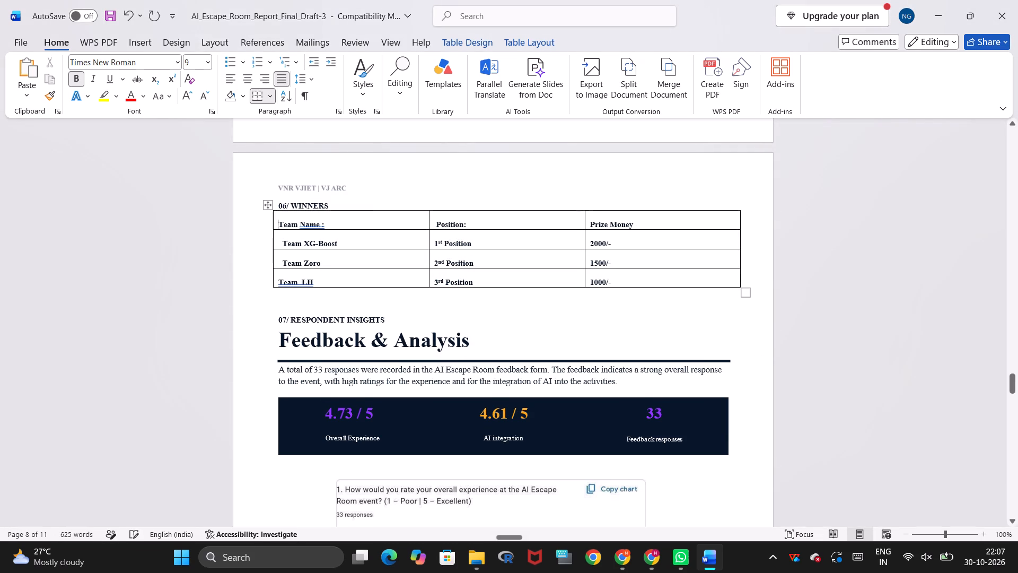
Resize the winners table from its outer corner so it ends well inside the text margin, with slightly taller rows.
left_click(269, 201)
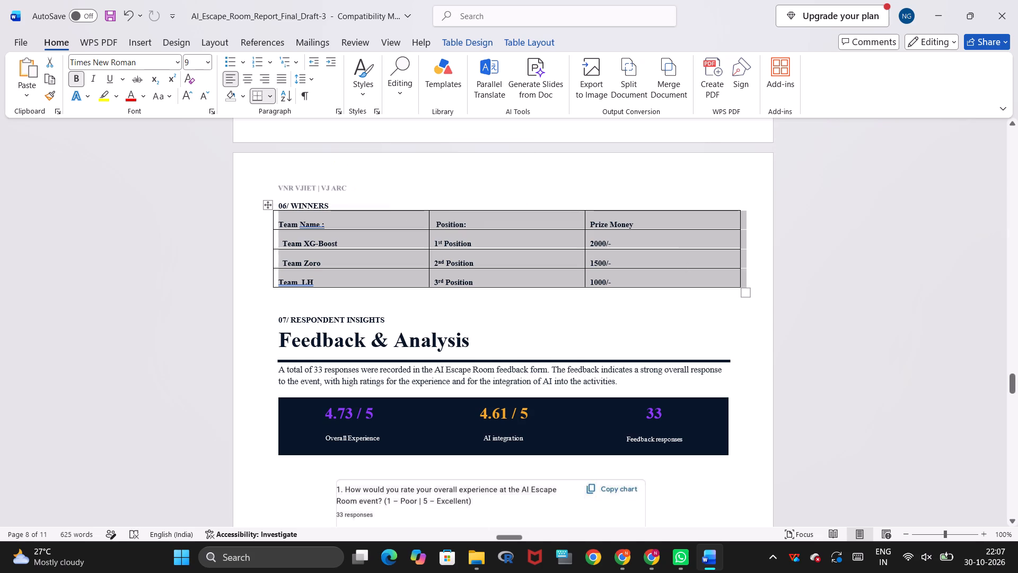
left_click(733, 306)
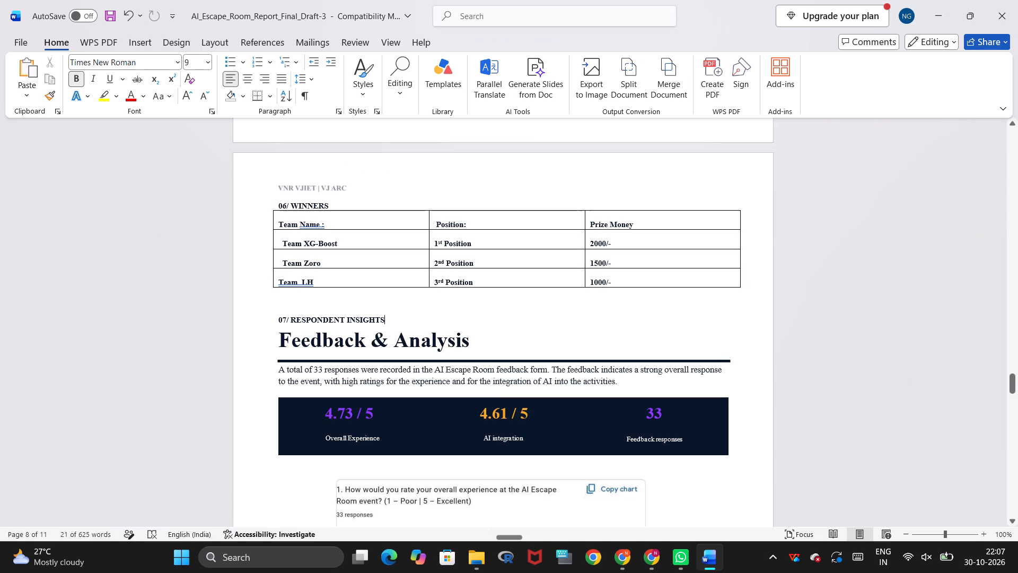
left_click(742, 285)
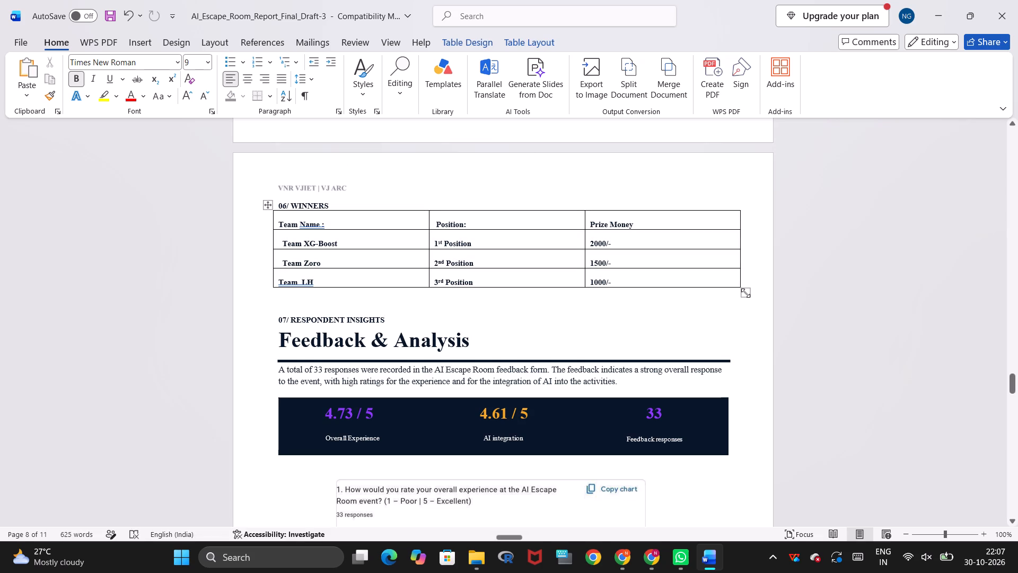
left_click_drag(745, 293, 724, 297)
left_click_drag(268, 206, 272, 210)
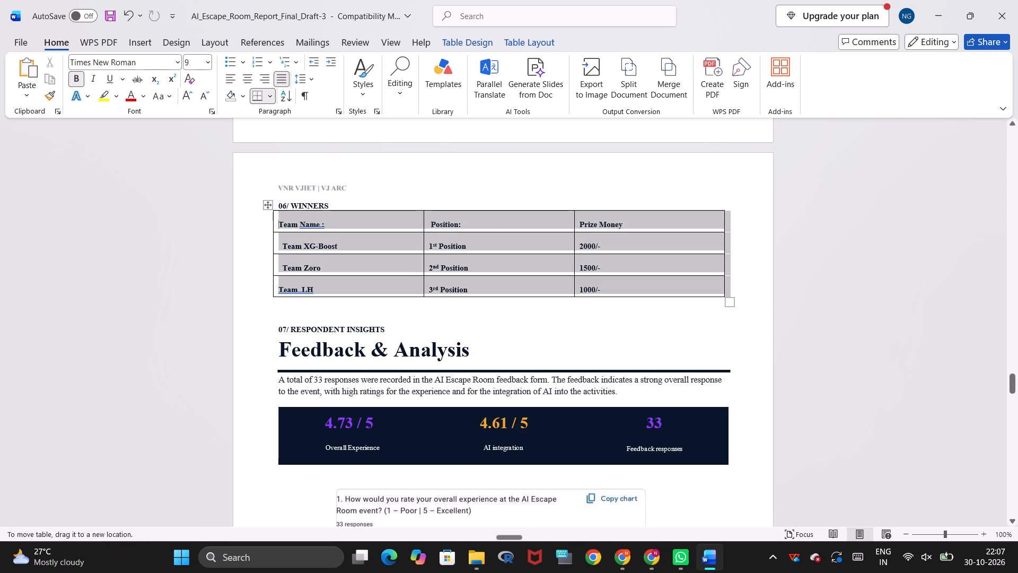
left_click_drag(272, 210, 284, 222)
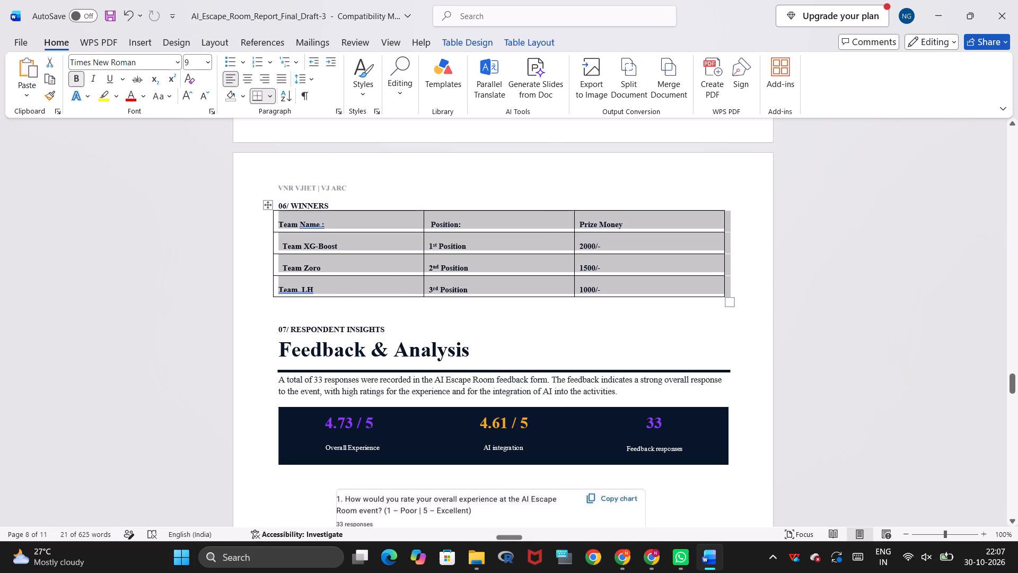
left_click(743, 318)
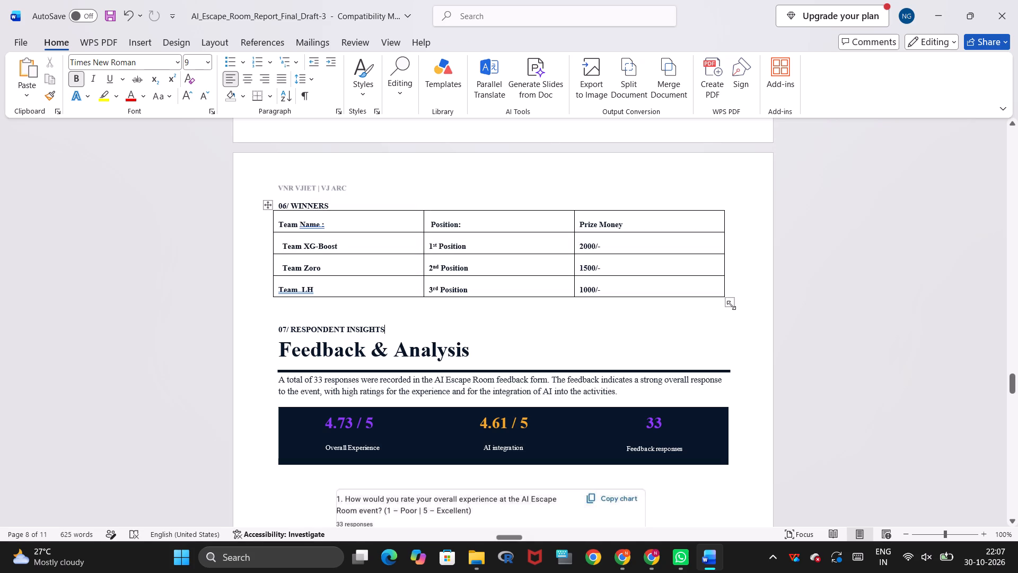
left_click_drag(731, 305, 701, 306)
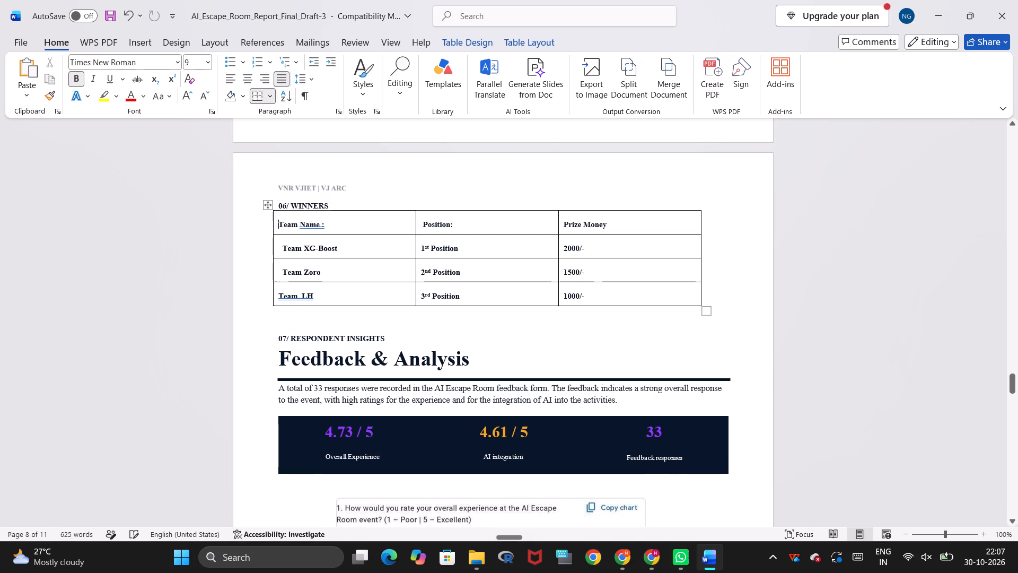
Add a blank line between the 06/ WINNERS heading and the winners table.
left_click(269, 206)
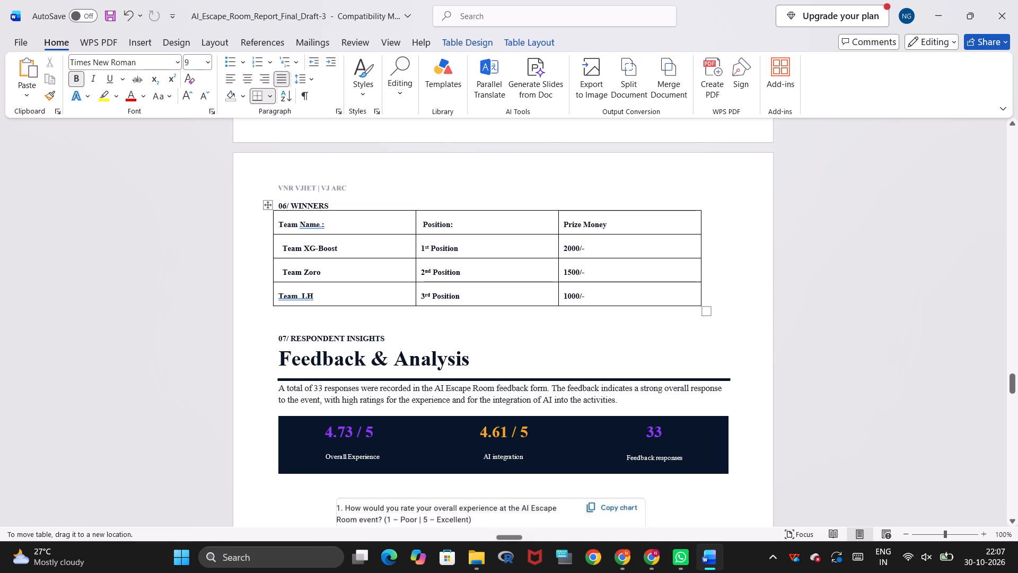
left_click(268, 207)
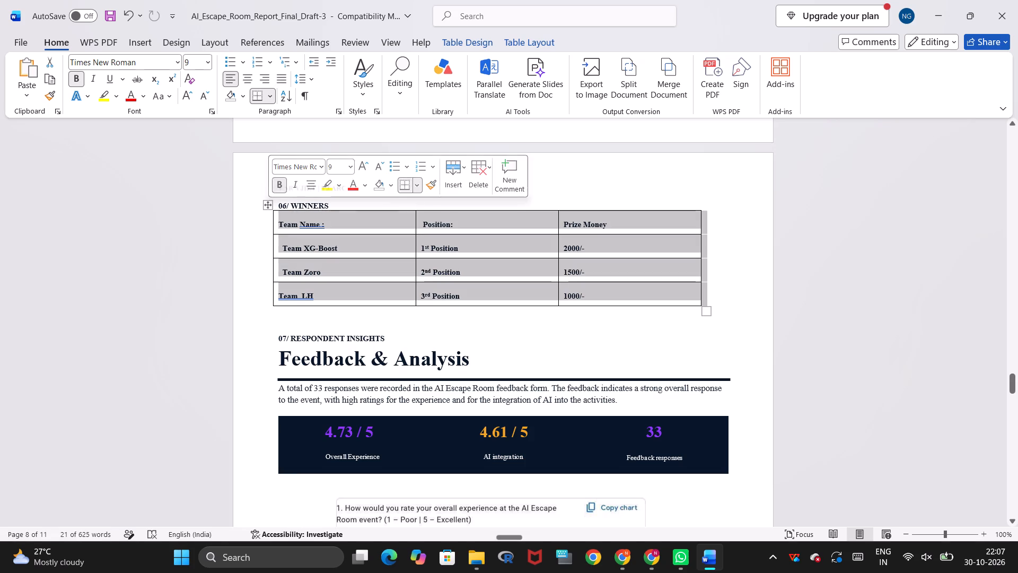
left_click(268, 228)
left_click(328, 205)
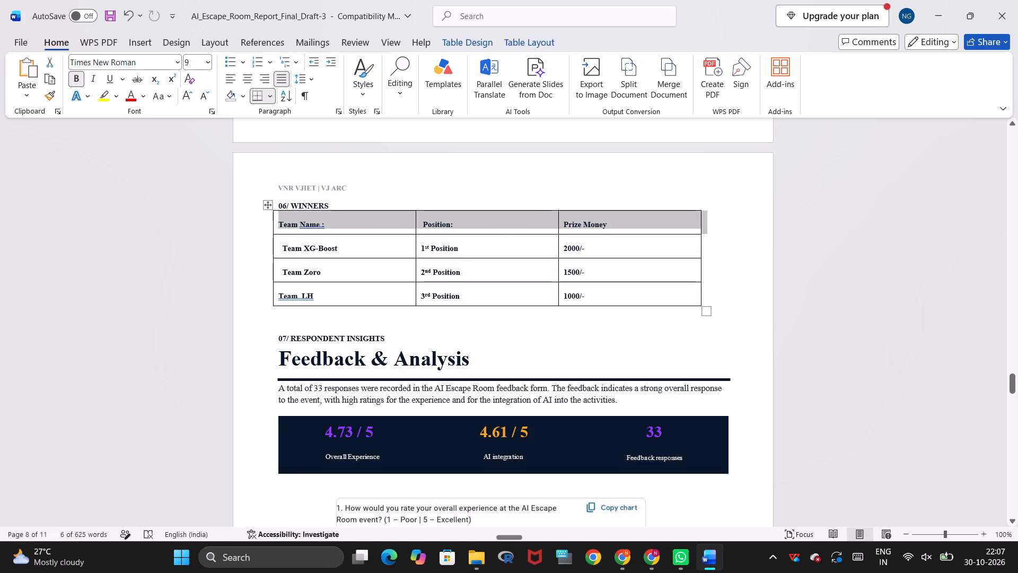
key("Return")
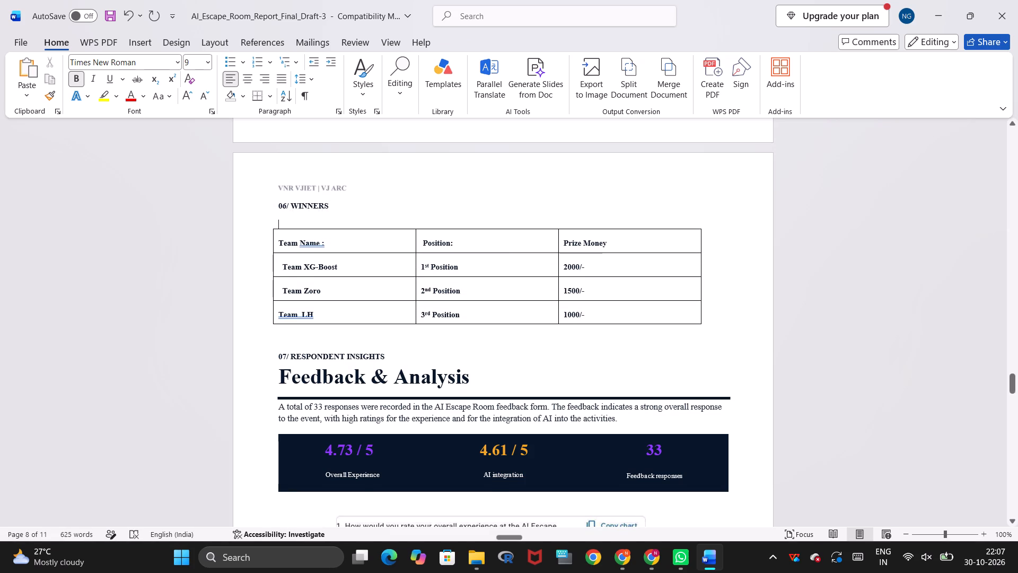
Insert an empty row below the Team XG-Boost row of the winners table.
left_click_drag(266, 260, 280, 265)
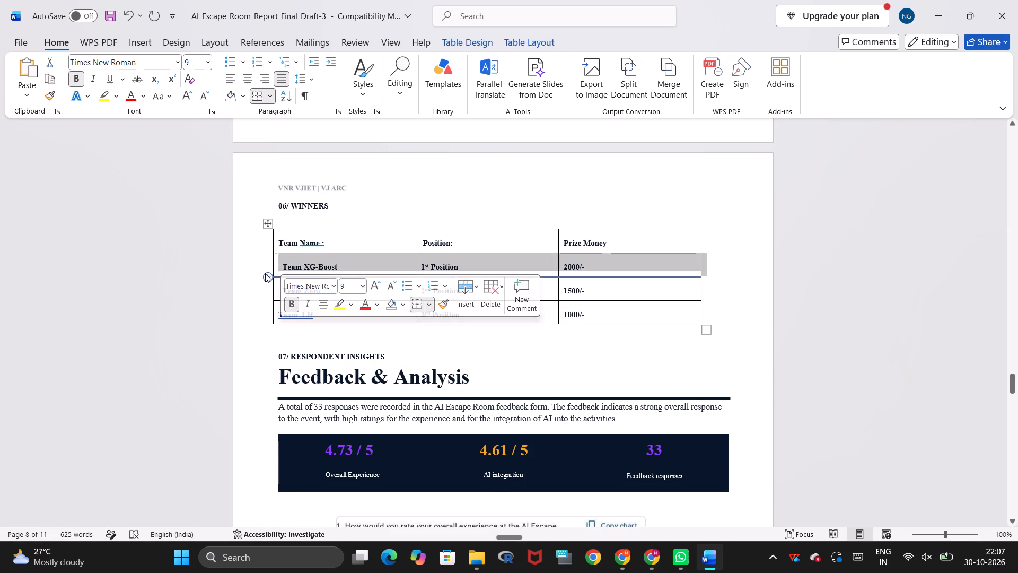
left_click(265, 273)
Review the layout of the pages after the winners table, from the feedback charts to the closing summary and coordinators.
scroll(265, 273, "down", 1)
left_click(260, 269)
scroll(260, 269, "down", 1)
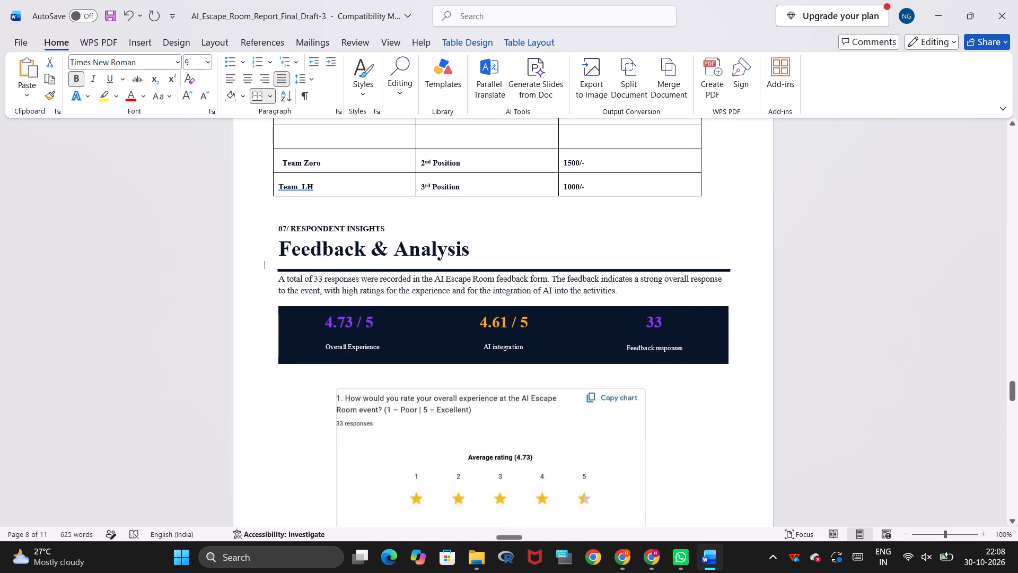
scroll(260, 269, "down", 3)
scroll(260, 269, "up", 4)
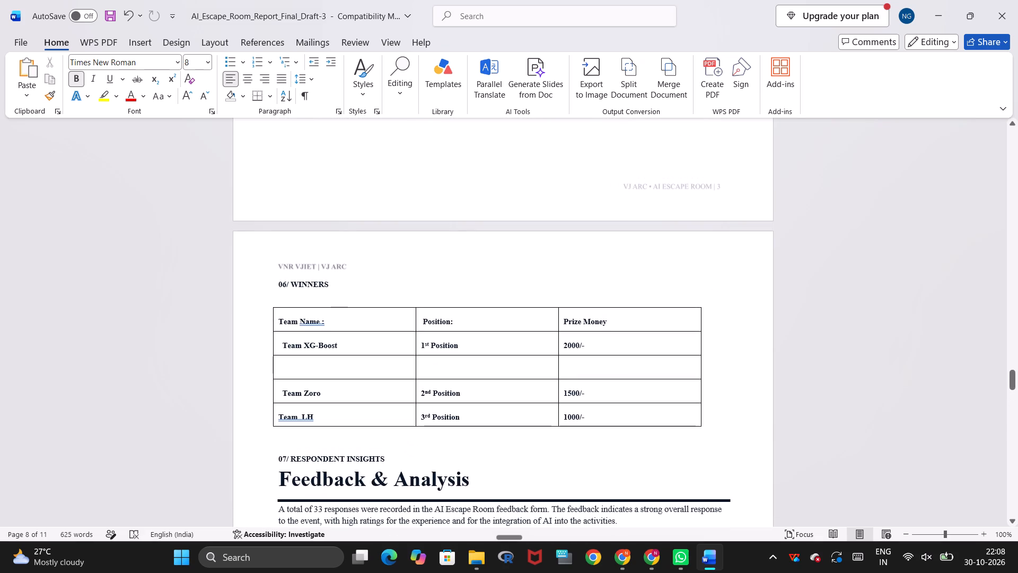
scroll(334, 296, "down", 8)
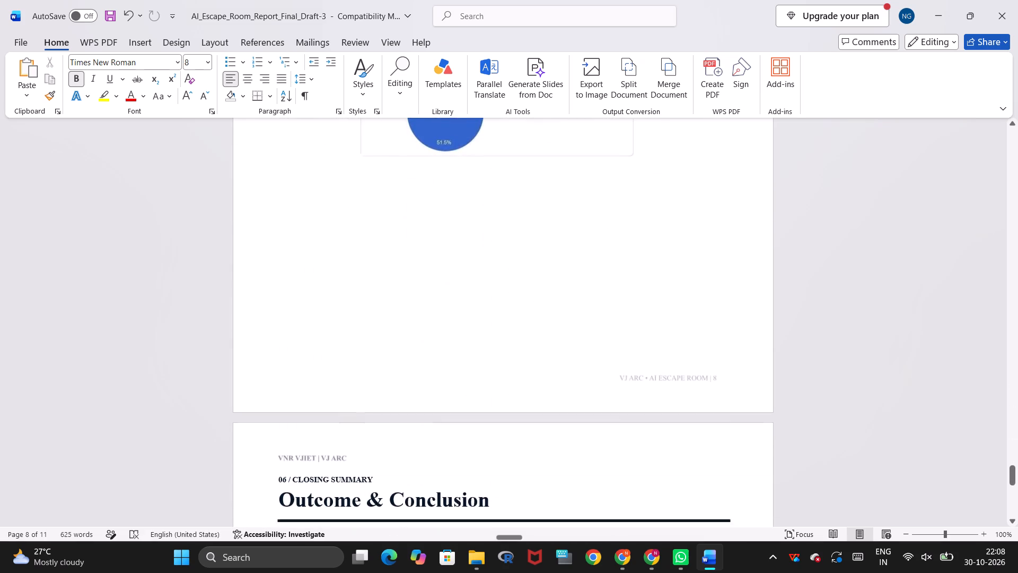
scroll(334, 296, "down", 4)
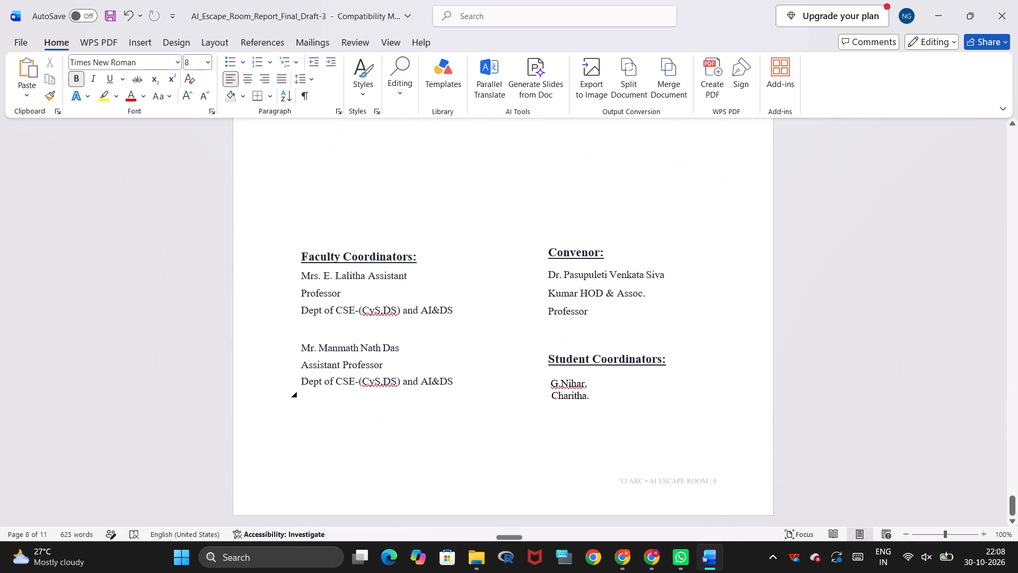
scroll(334, 296, "down", 1)
scroll(334, 296, "up", 9)
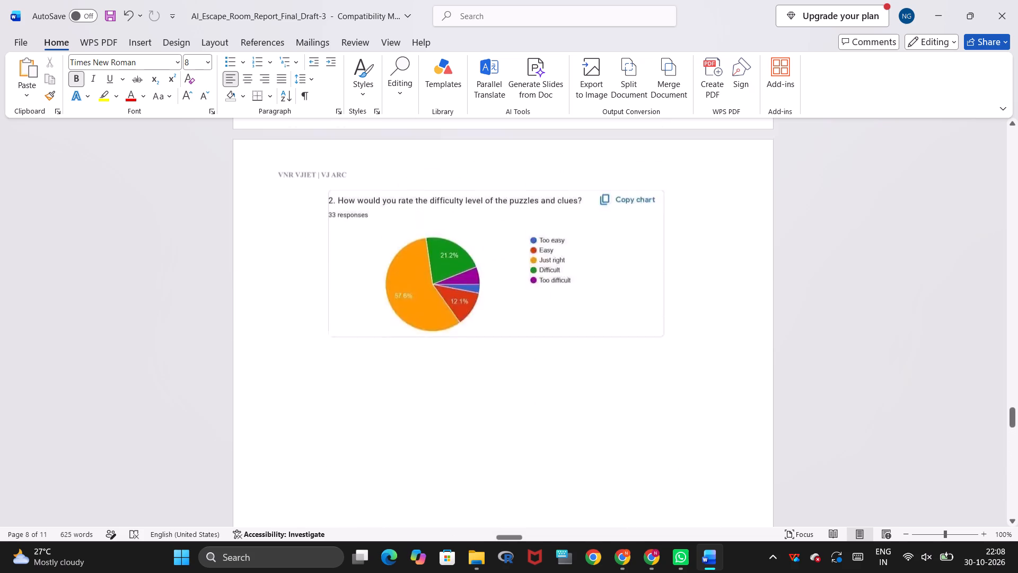
scroll(334, 296, "up", 2)
scroll(334, 296, "down", 2)
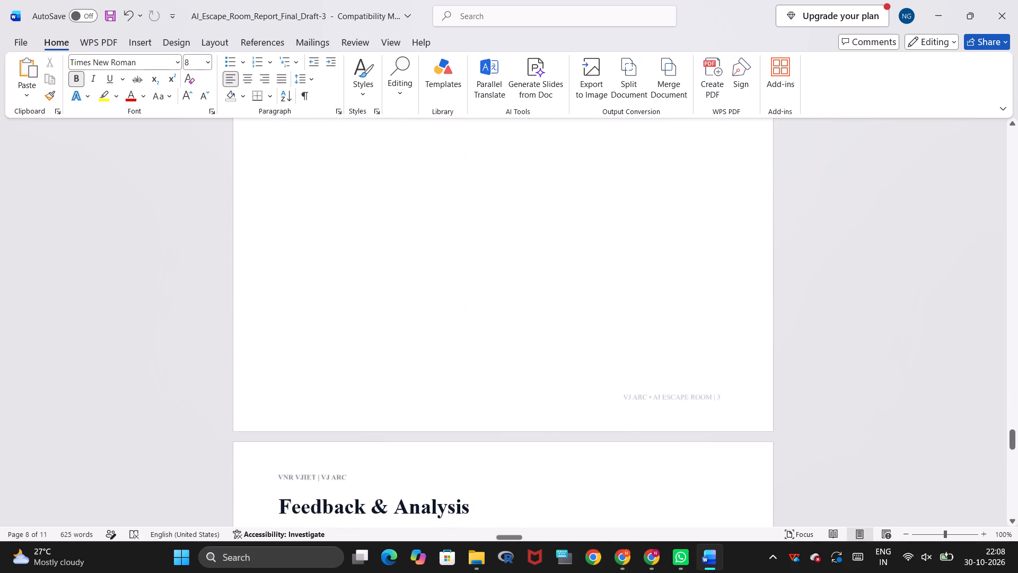
scroll(334, 296, "down", 1)
scroll(334, 296, "up", 6)
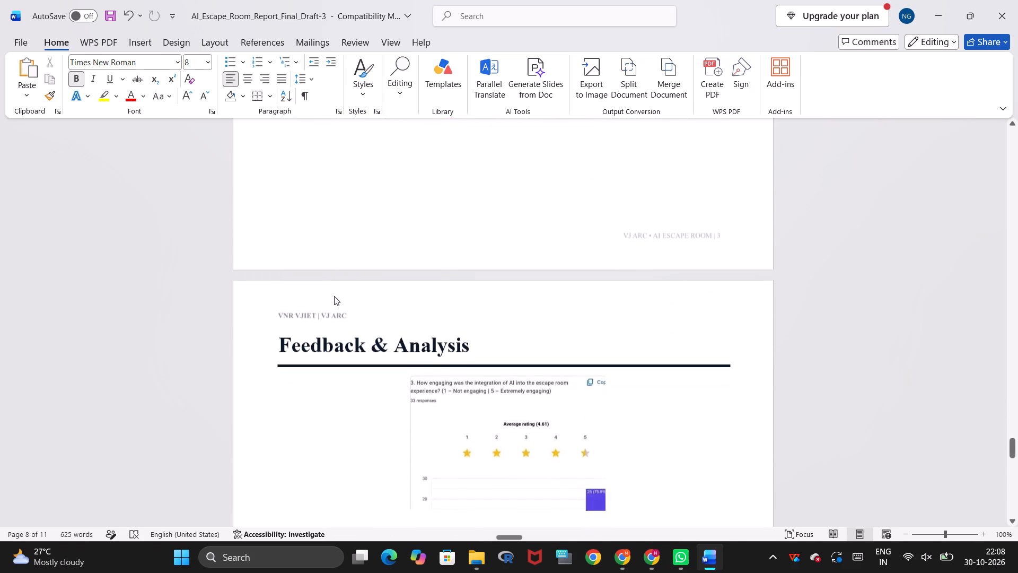
scroll(334, 296, "up", 1)
scroll(334, 296, "down", 1)
scroll(444, 264, "up", 3)
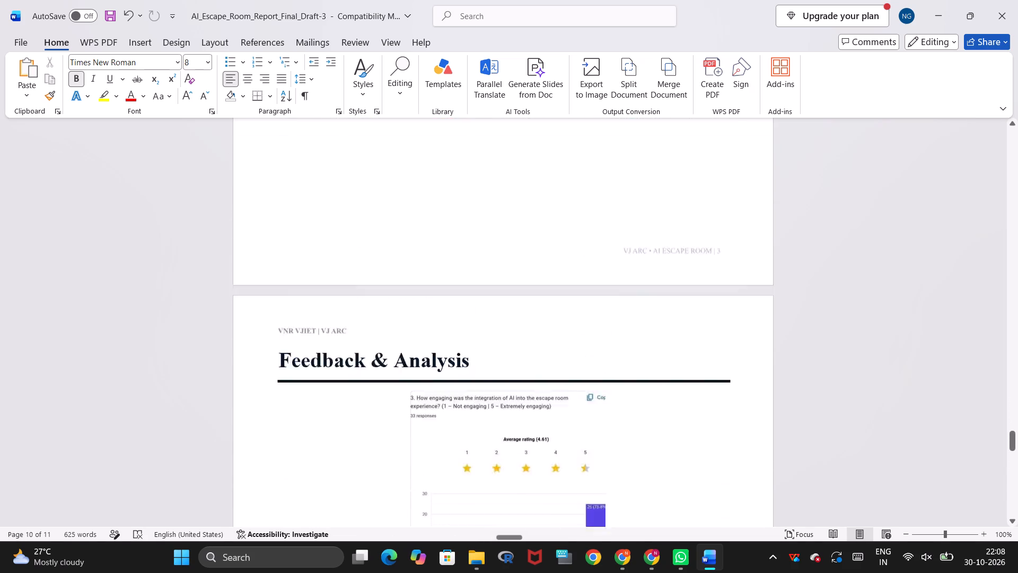
scroll(444, 264, "up", 3)
scroll(444, 264, "down", 3)
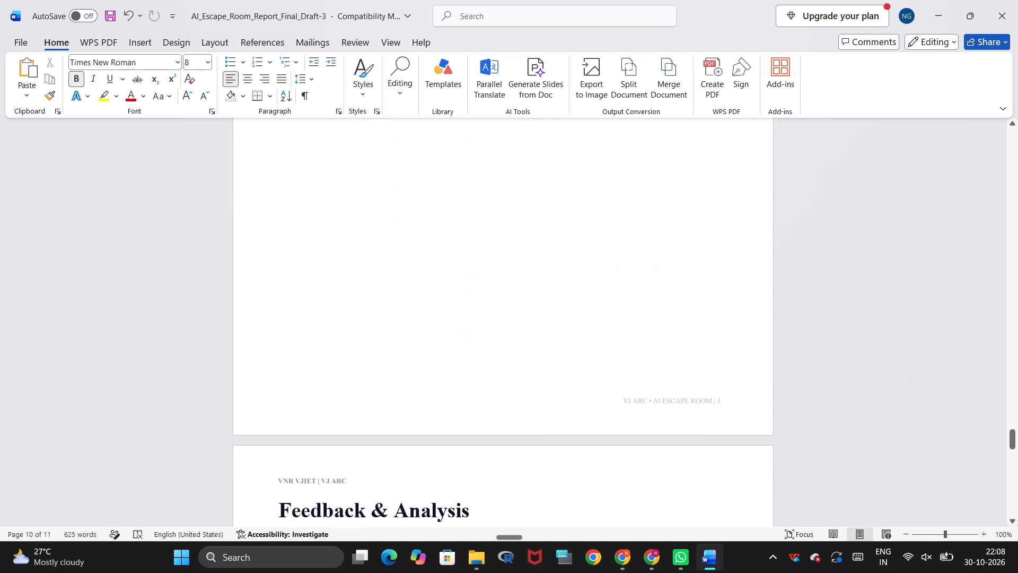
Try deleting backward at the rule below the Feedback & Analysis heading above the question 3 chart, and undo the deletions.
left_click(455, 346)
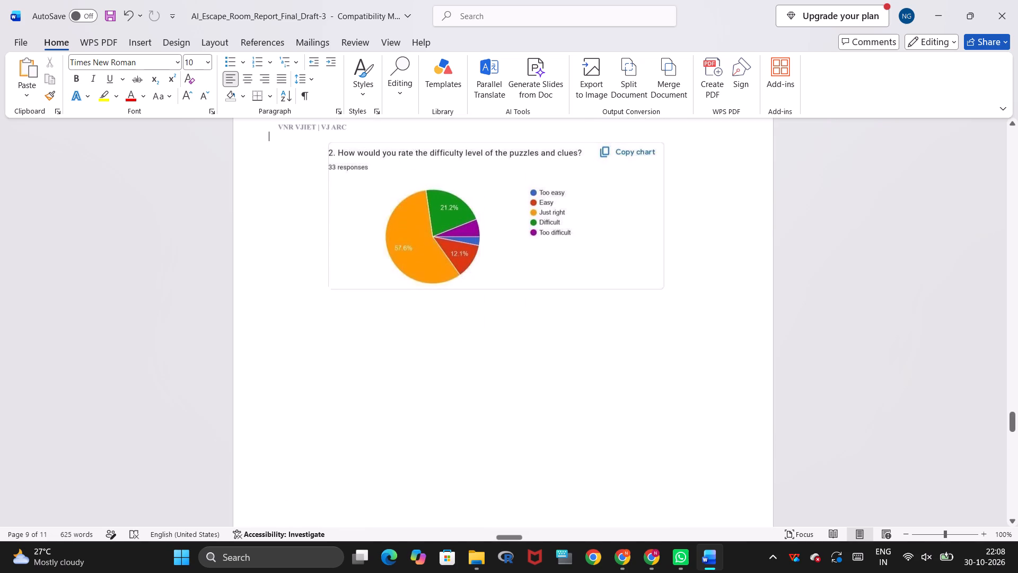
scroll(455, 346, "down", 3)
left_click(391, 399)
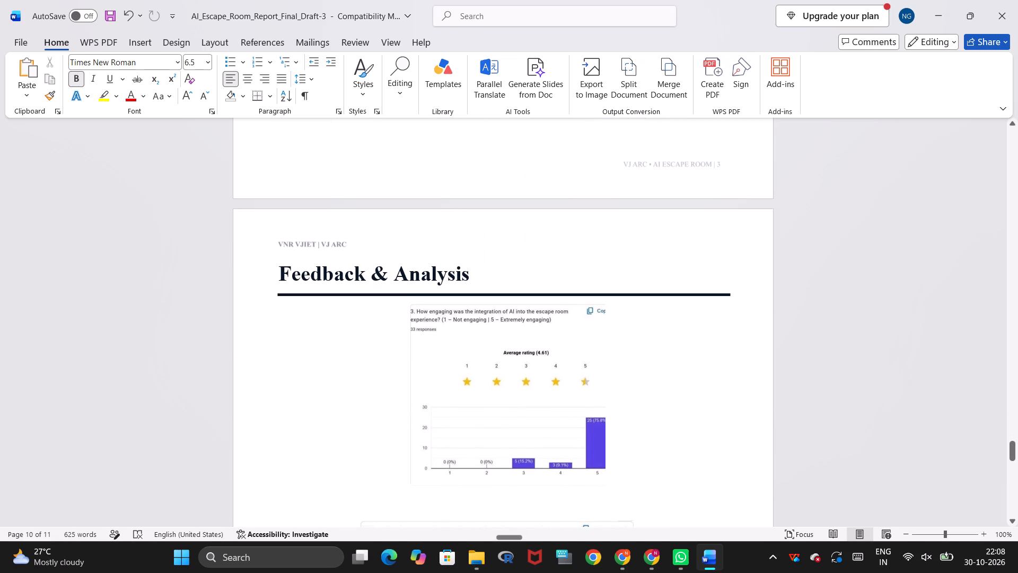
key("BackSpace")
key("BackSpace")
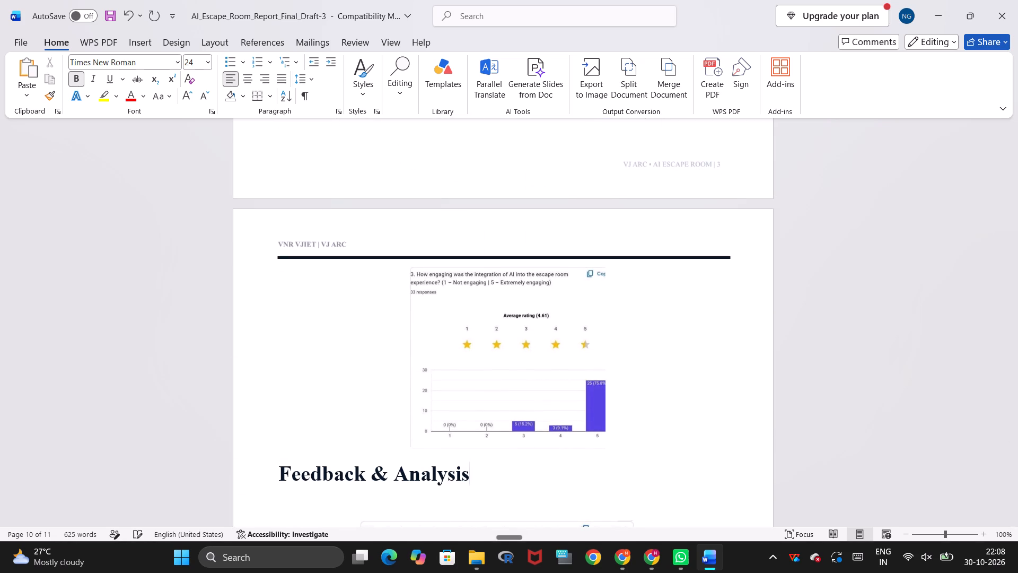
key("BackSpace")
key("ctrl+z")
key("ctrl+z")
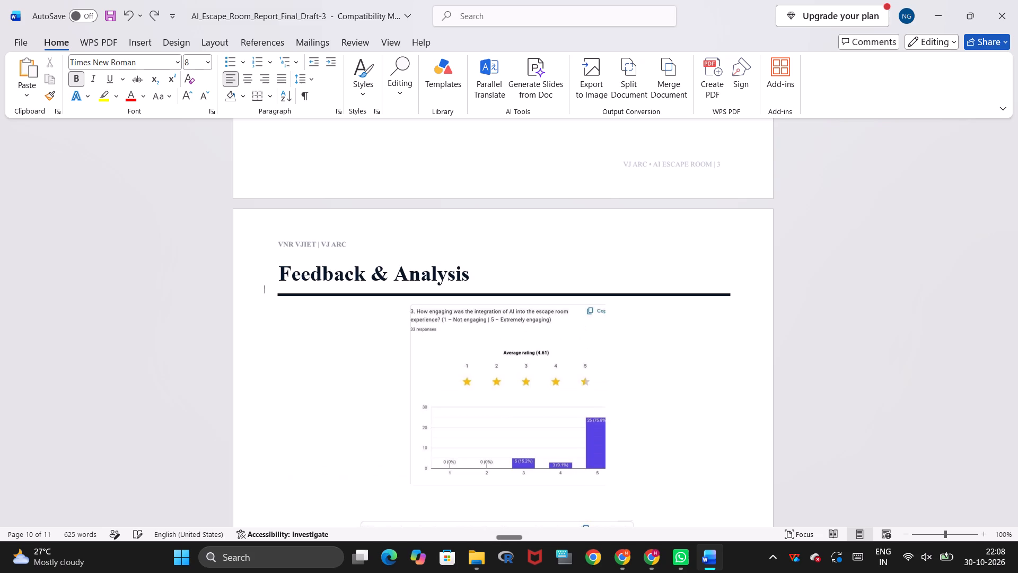
Examine the blank space between the question 2 and question 3 charts and the page layout back up to the winners table.
left_click(402, 384)
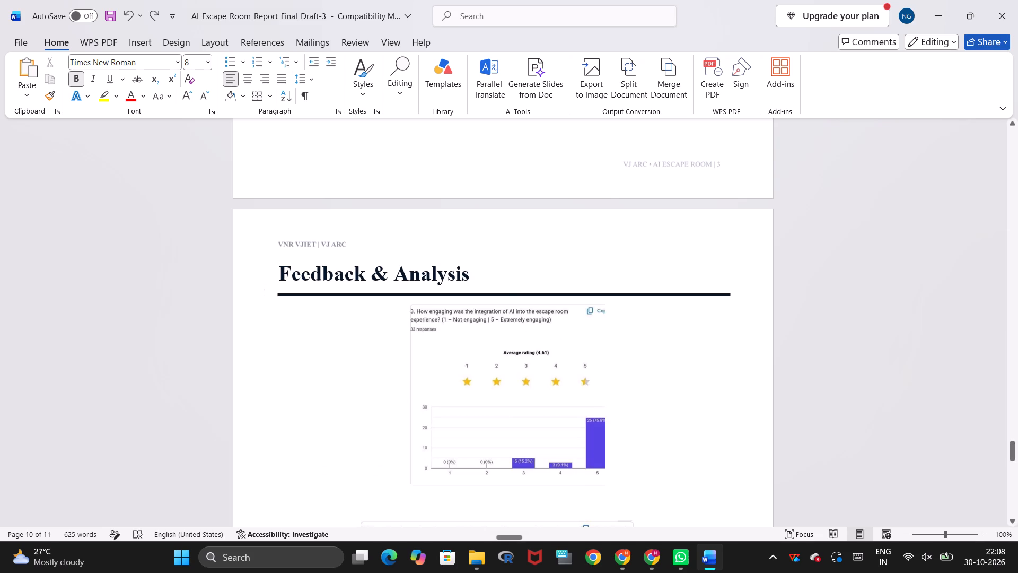
left_click(470, 395)
scroll(470, 395, "up", 3)
left_click(456, 351)
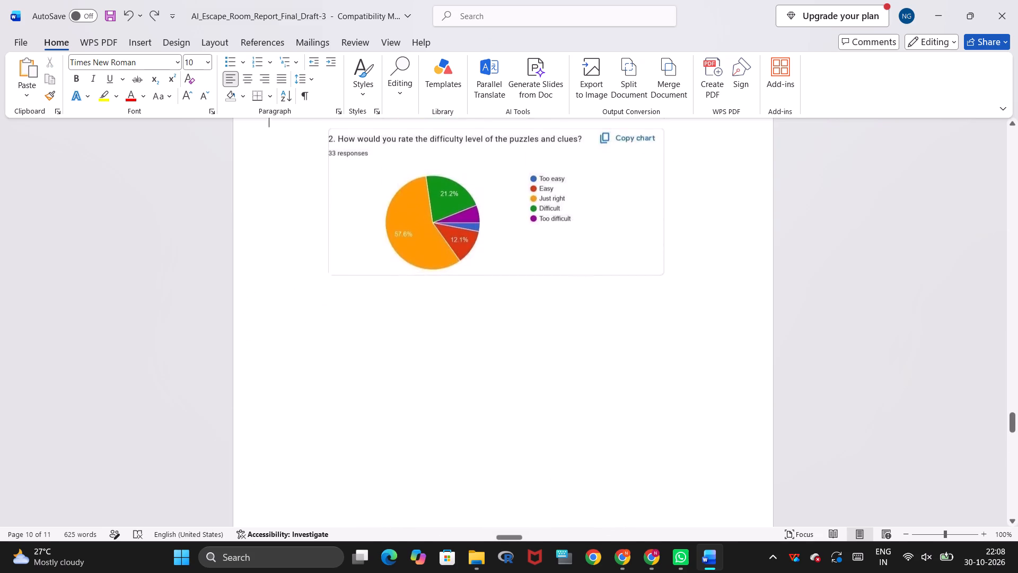
left_click_drag(415, 306, 418, 414)
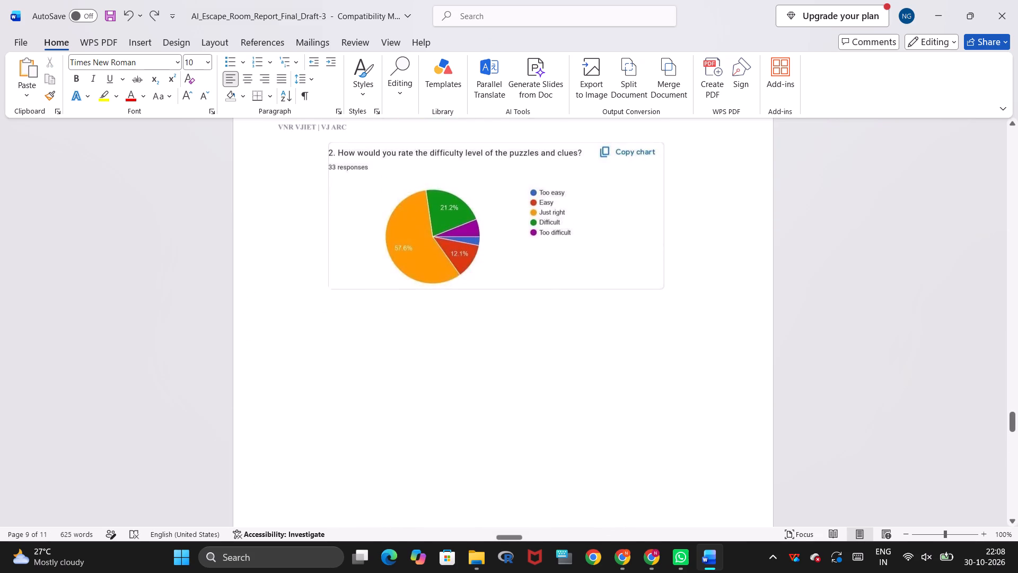
key("Down")
scroll(435, 465, "down", 1)
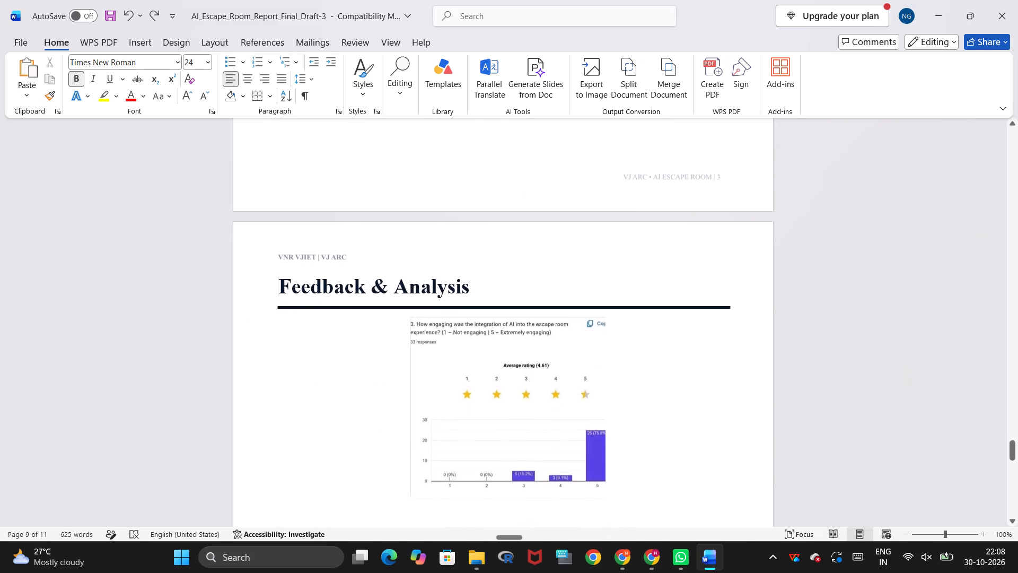
left_click(455, 453)
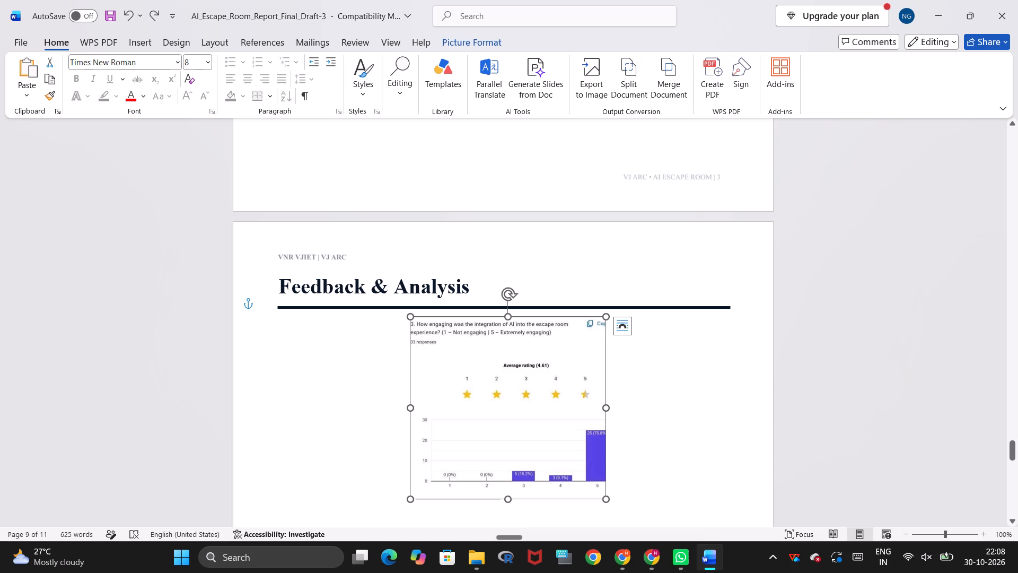
scroll(464, 312, "up", 9)
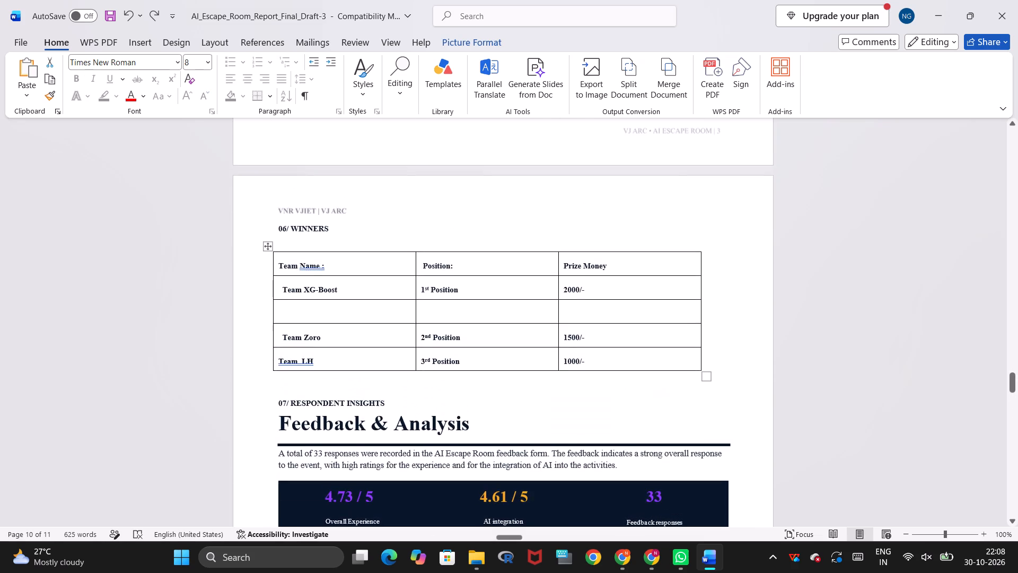
scroll(464, 312, "down", 9)
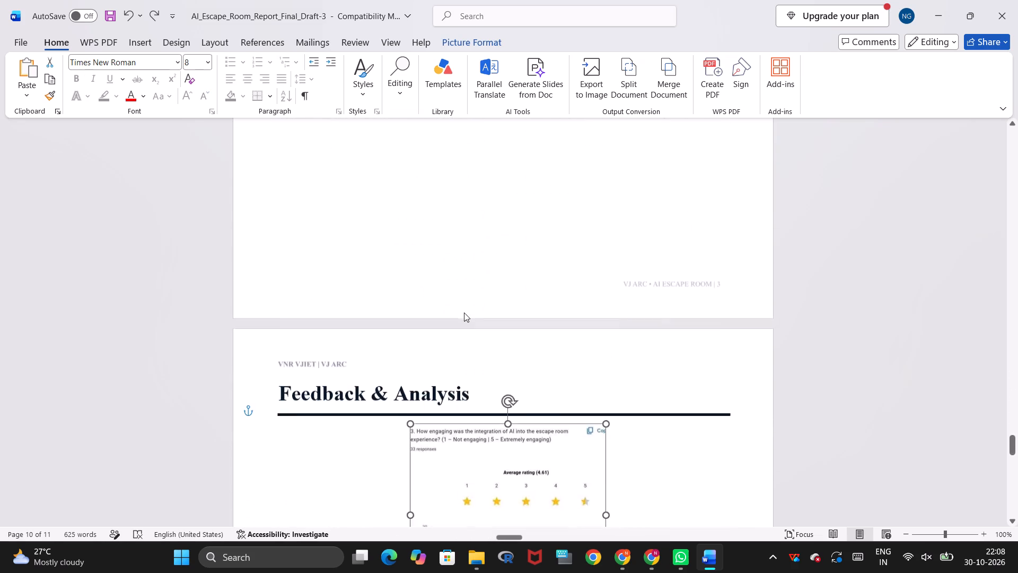
scroll(464, 312, "down", 6)
scroll(464, 312, "up", 4)
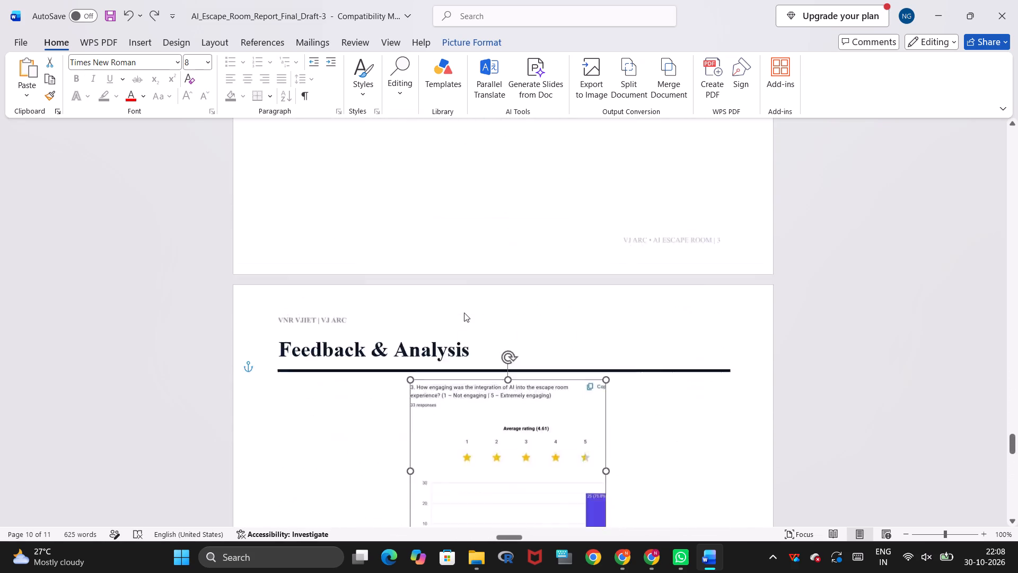
scroll(464, 312, "up", 9)
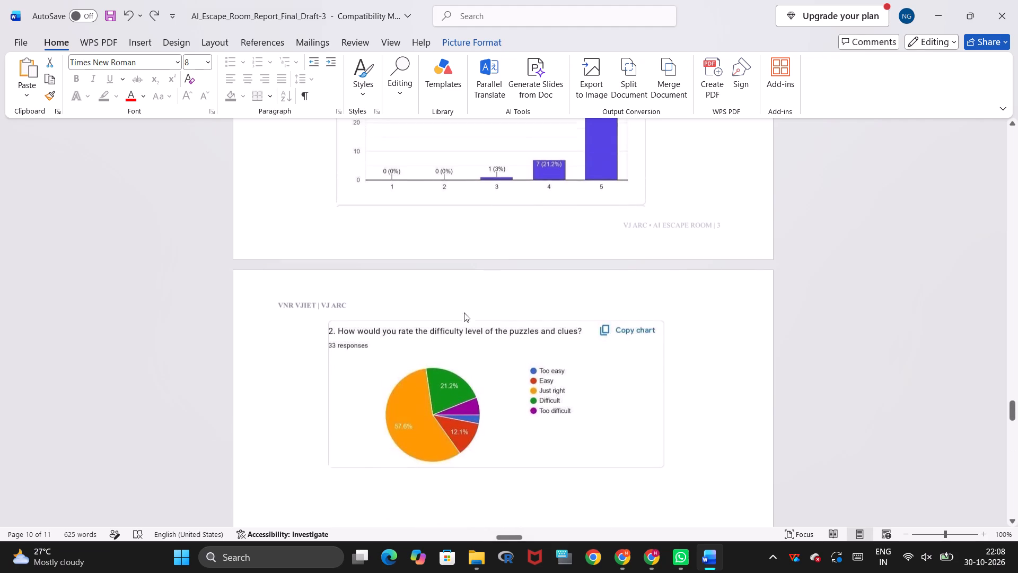
scroll(464, 312, "up", 5)
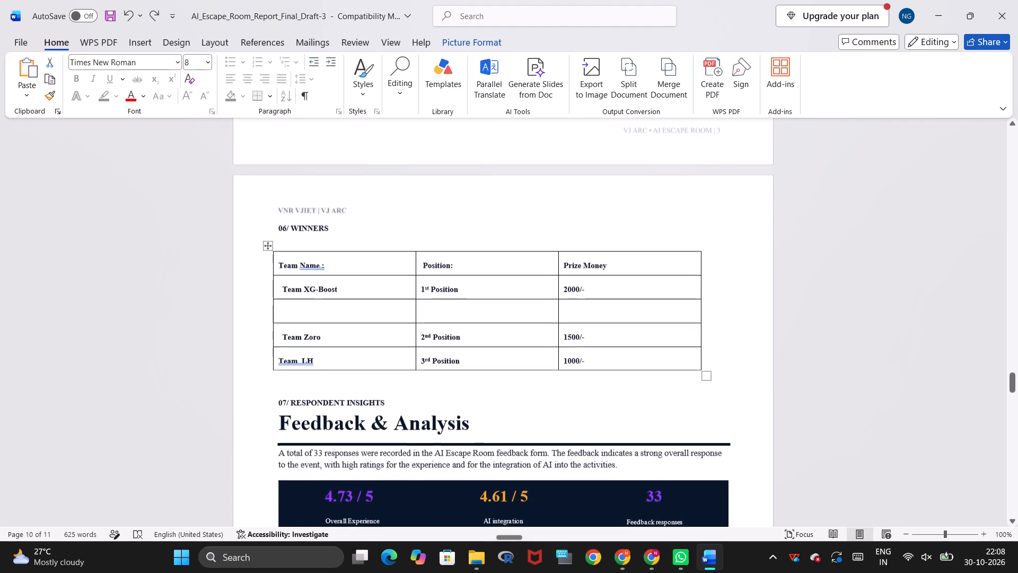
Place the insertion point at the start of the 06/ WINNERS heading, after checking the photo page before it.
scroll(464, 312, "up", 2)
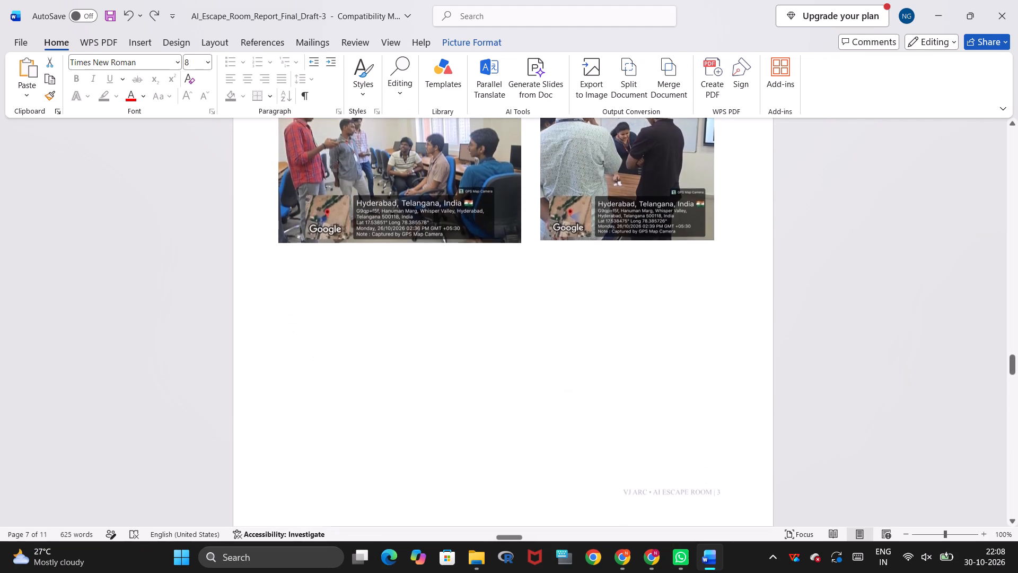
scroll(464, 312, "up", 1)
scroll(464, 312, "down", 1)
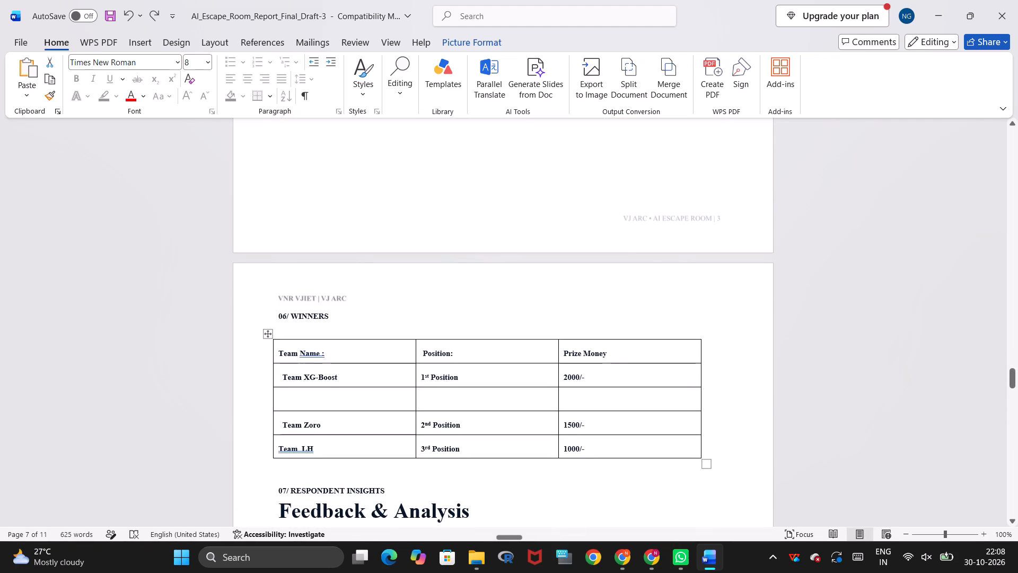
left_click(279, 311)
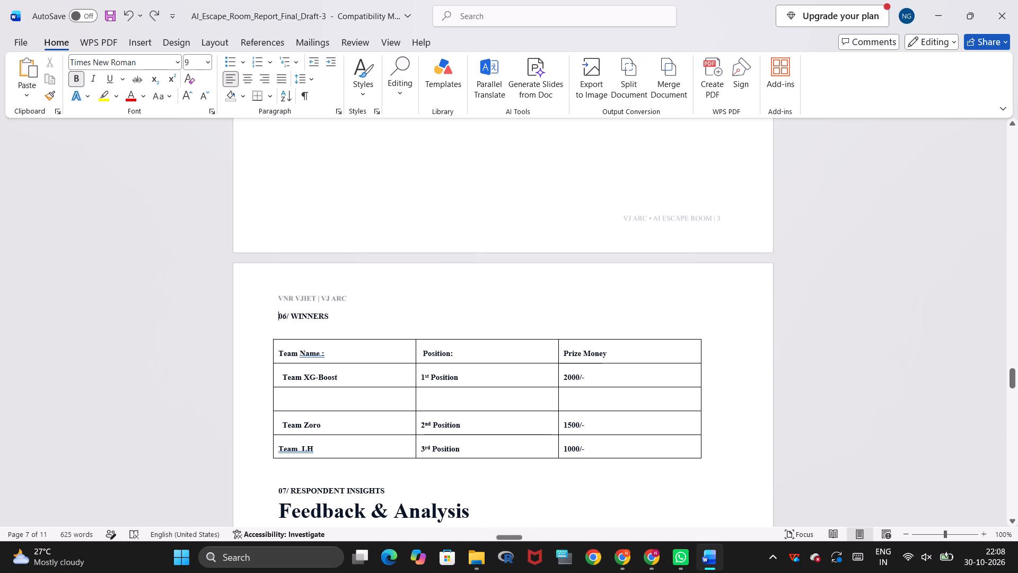
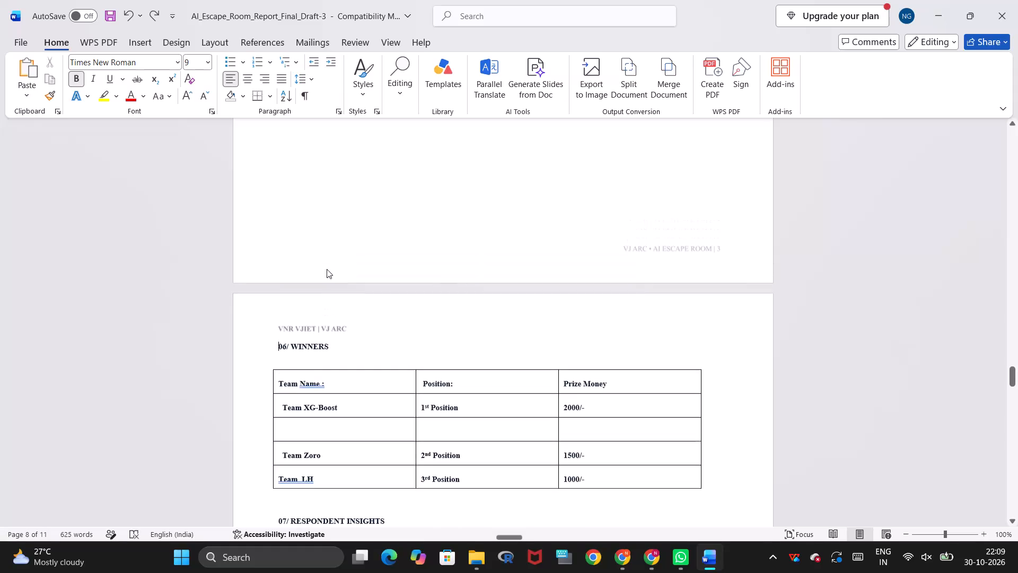
Undo the recent edits to the 06/ WINNERS table, stepping back through its added row, spacing, column-width and column-deletion changes.
key("ctrl+z")
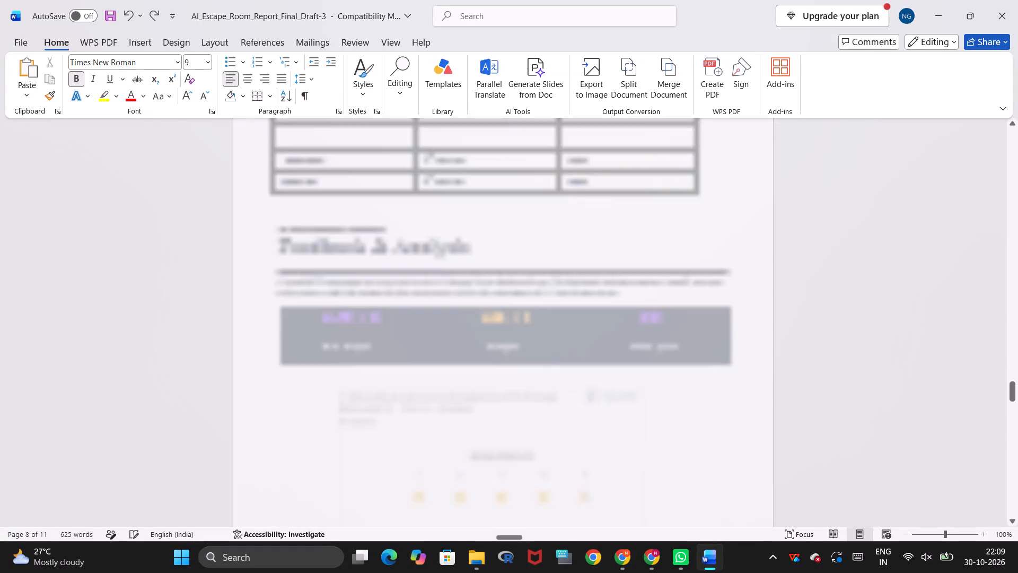
key("ctrl+z")
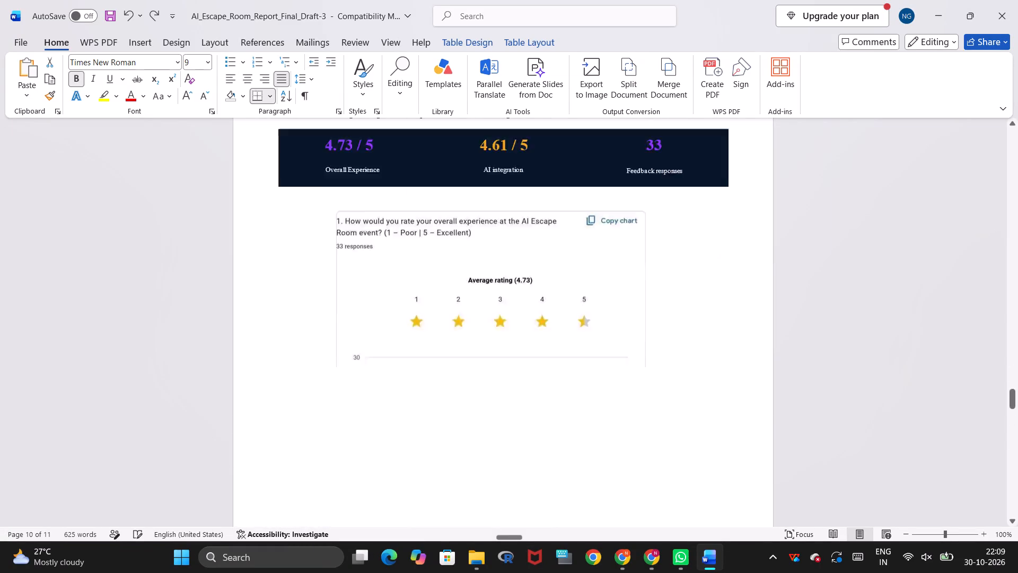
key("ctrl+z")
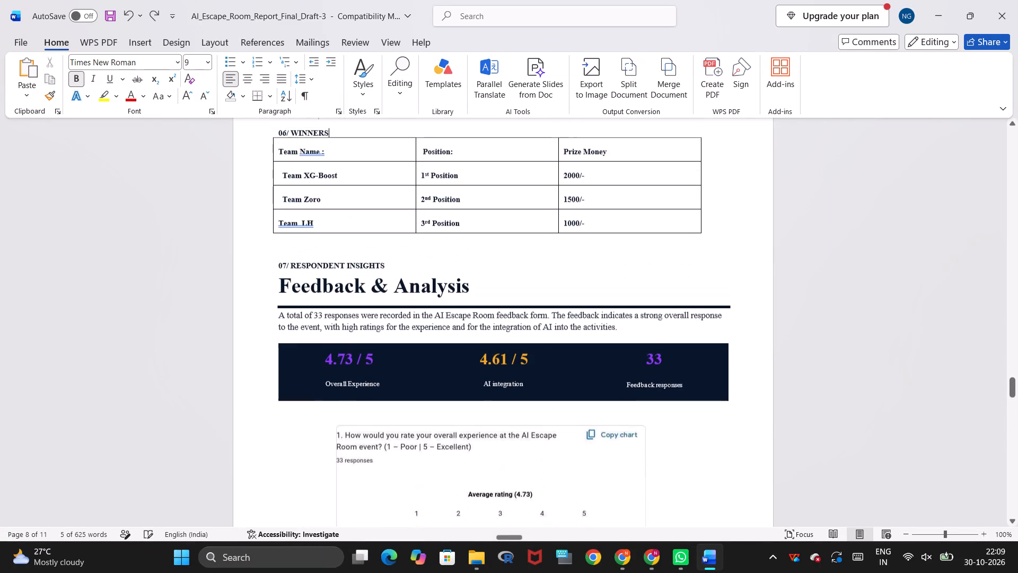
scroll(327, 269, "down", 7)
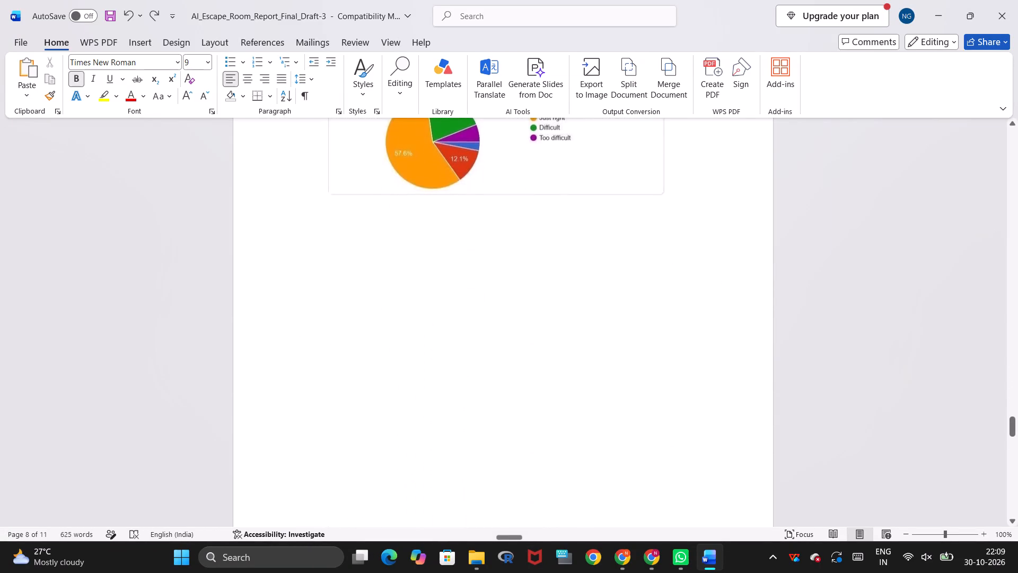
key("ctrl+z")
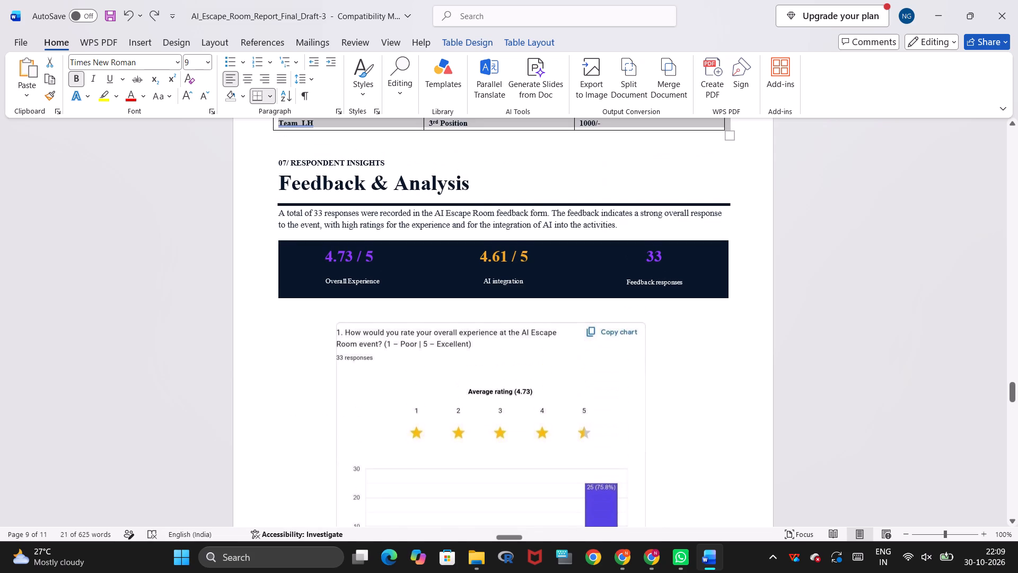
scroll(327, 269, "up", 1)
key("ctrl+z")
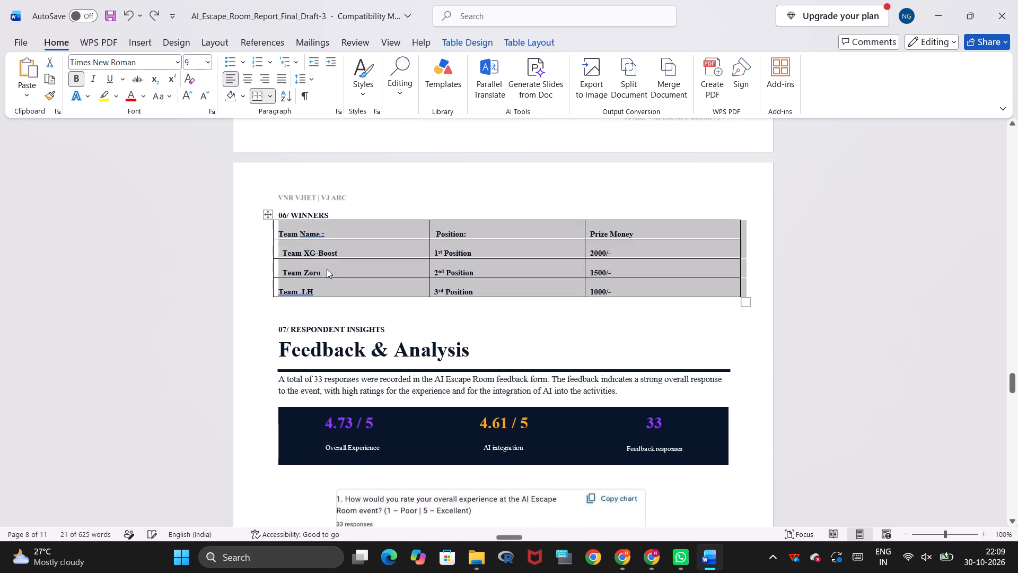
key("ctrl+z")
key("ctrl+z")
key("ctrl+z")
key("ctrl+z")
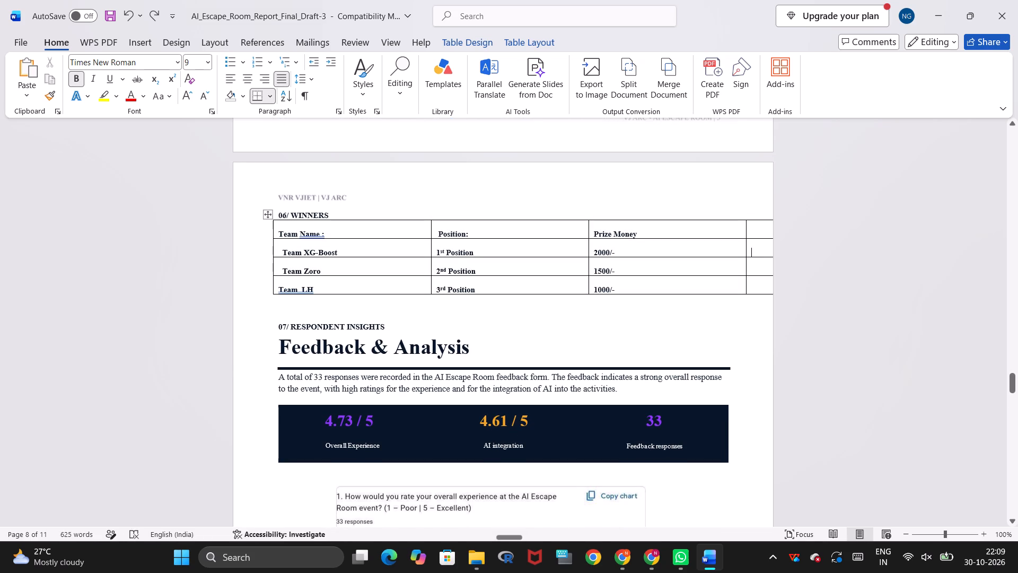
Delete the 06/ WINNERS heading together with the whole winners table above 07/ RESPONDENT INSIGHTS.
left_click_drag(276, 214, 892, 305)
key("BackSpace")
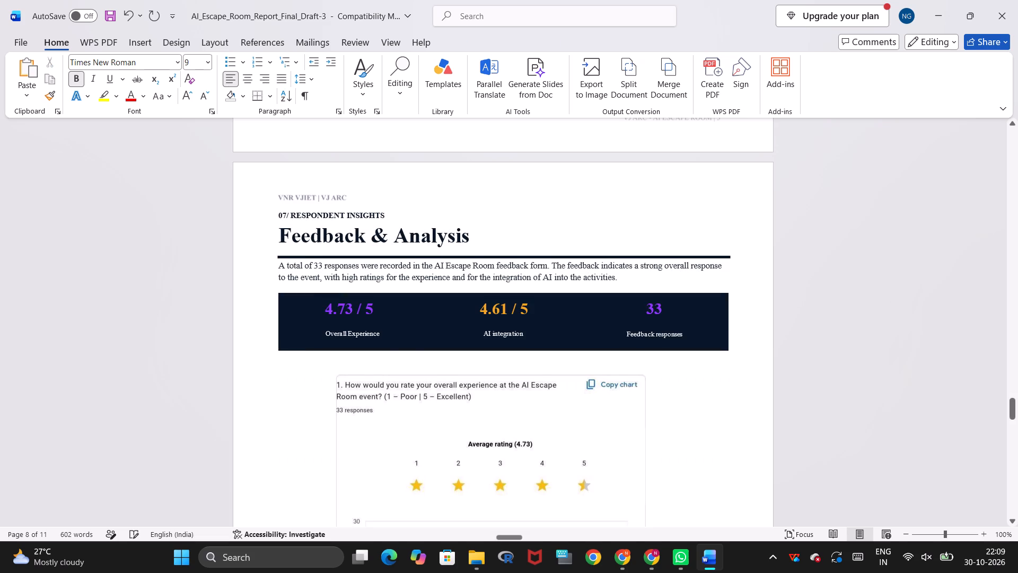
Examine the page layout from the feedback charts and closing summary back up to the attendance record.
scroll(692, 266, "down", 6)
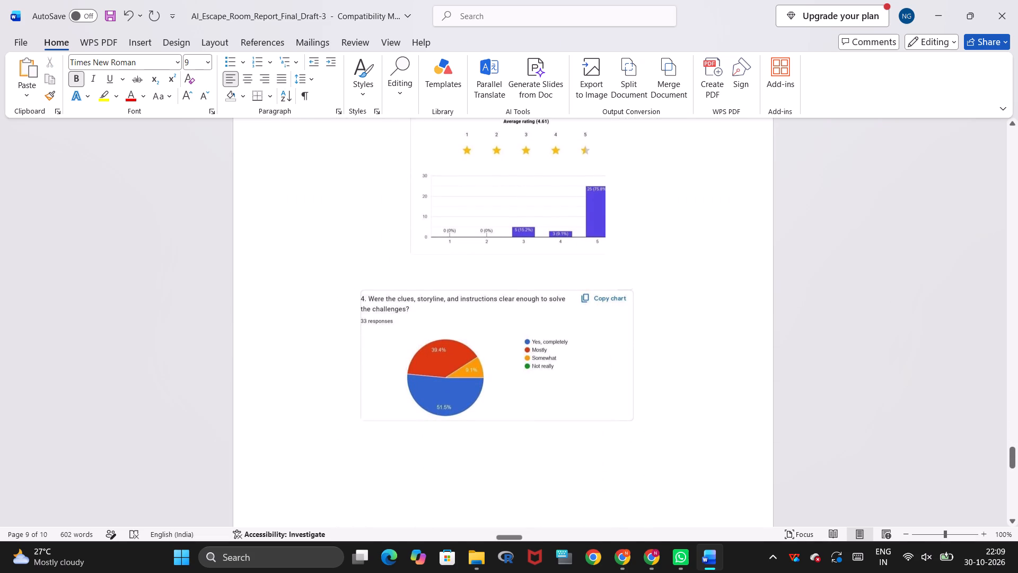
scroll(558, 212, "down", 3)
scroll(558, 212, "up", 3)
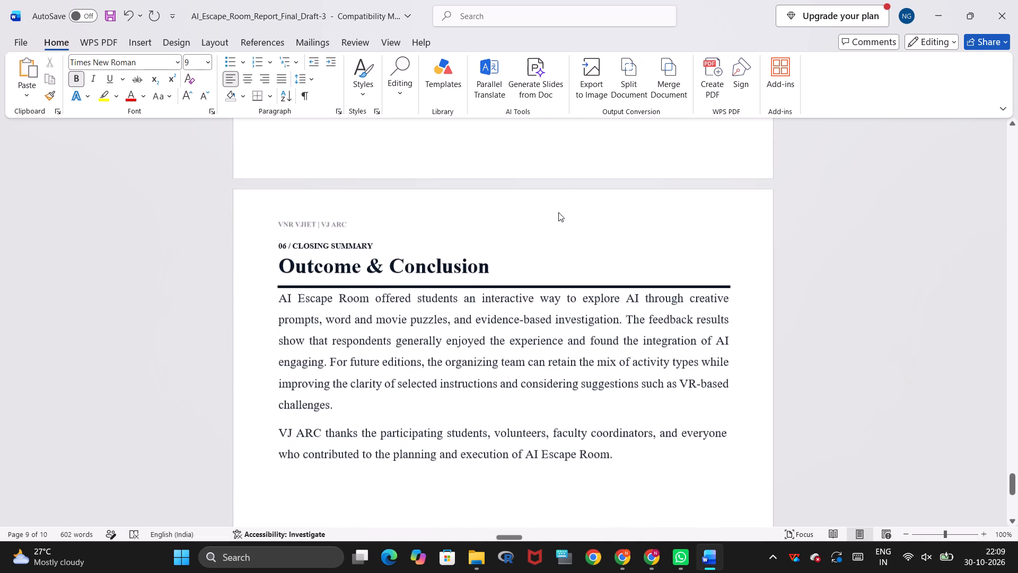
scroll(558, 212, "up", 10)
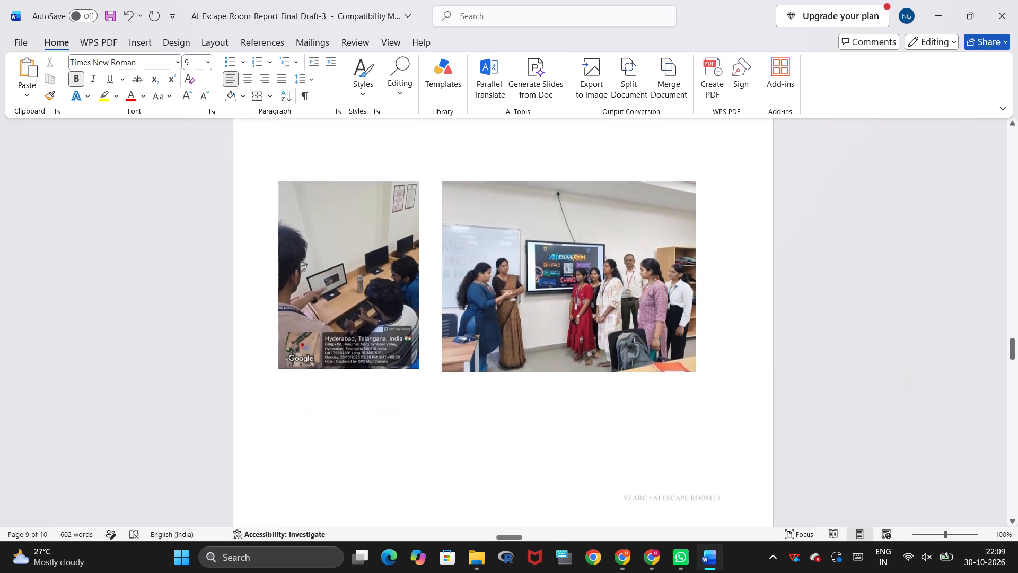
scroll(558, 212, "up", 5)
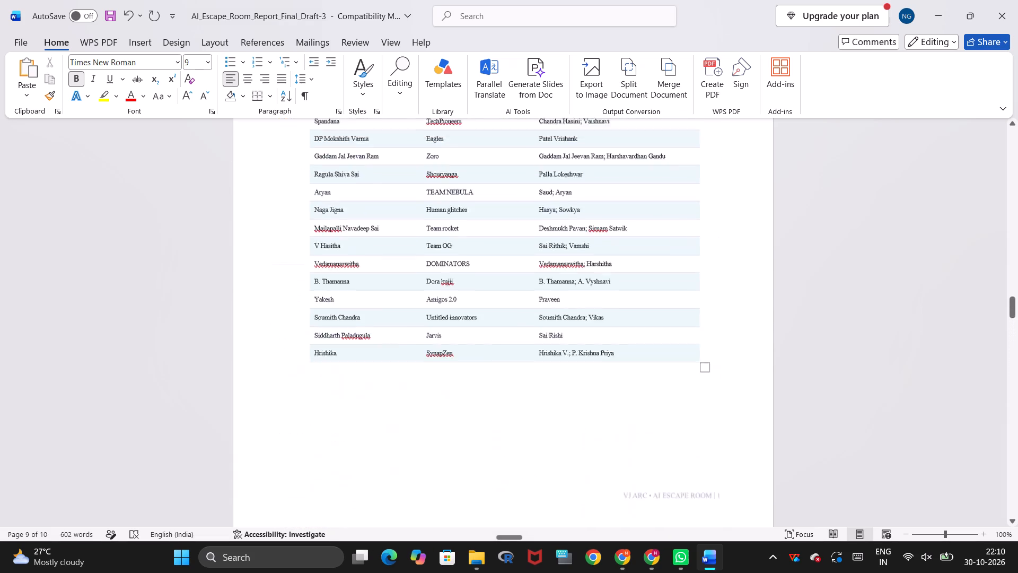
scroll(558, 212, "up", 1)
scroll(558, 212, "down", 1)
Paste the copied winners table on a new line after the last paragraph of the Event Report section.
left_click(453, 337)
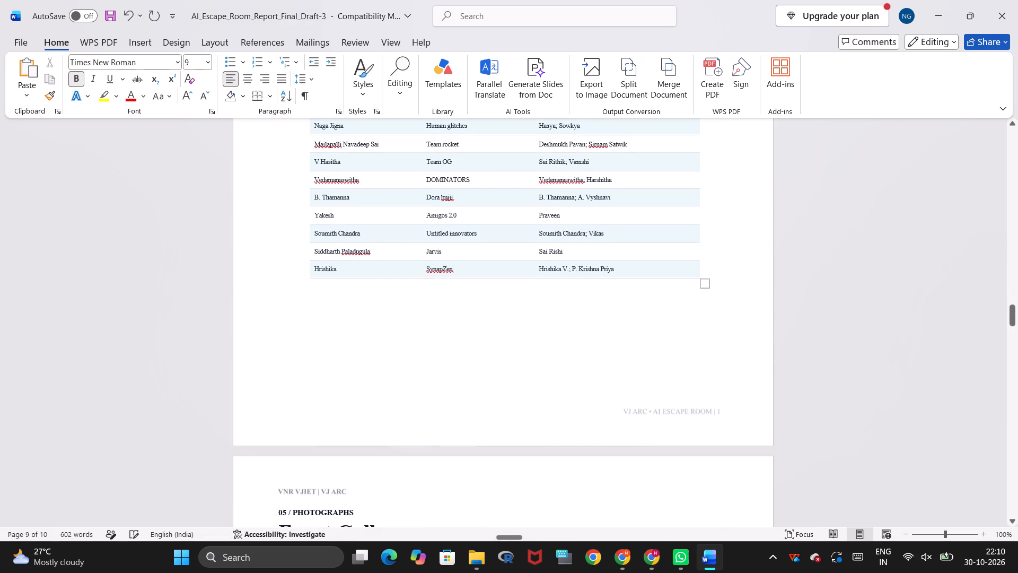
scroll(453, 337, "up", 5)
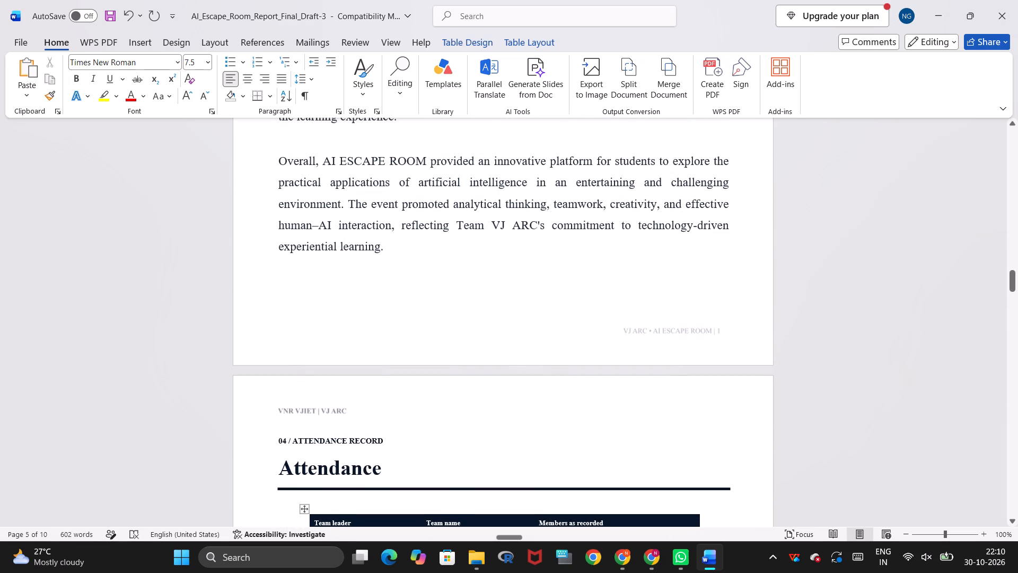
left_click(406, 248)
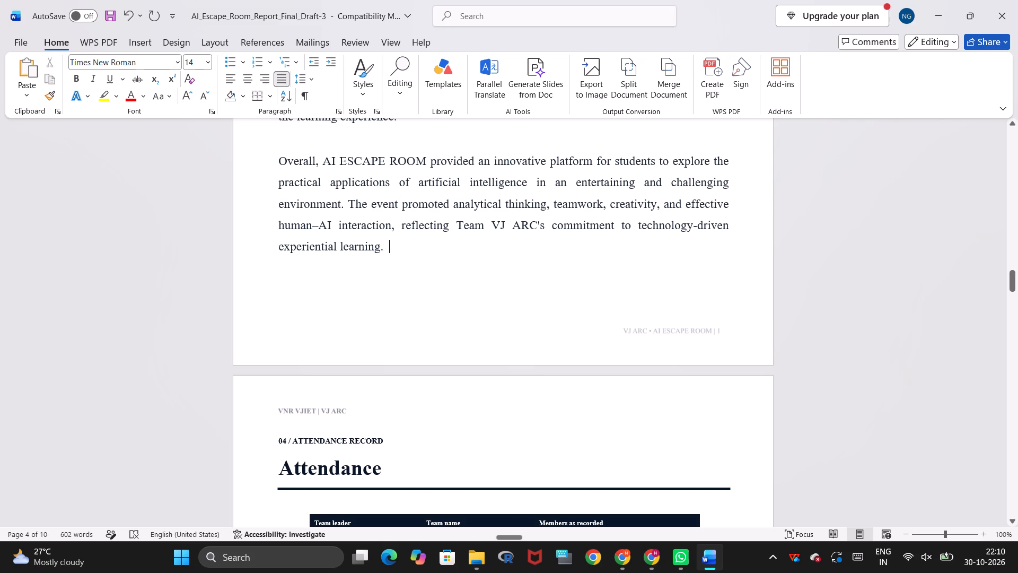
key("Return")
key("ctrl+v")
Examine how the pasted winners table sits after the Event Report text and how the attendance, gallery and feedback pages flow.
scroll(406, 248, "down", 6)
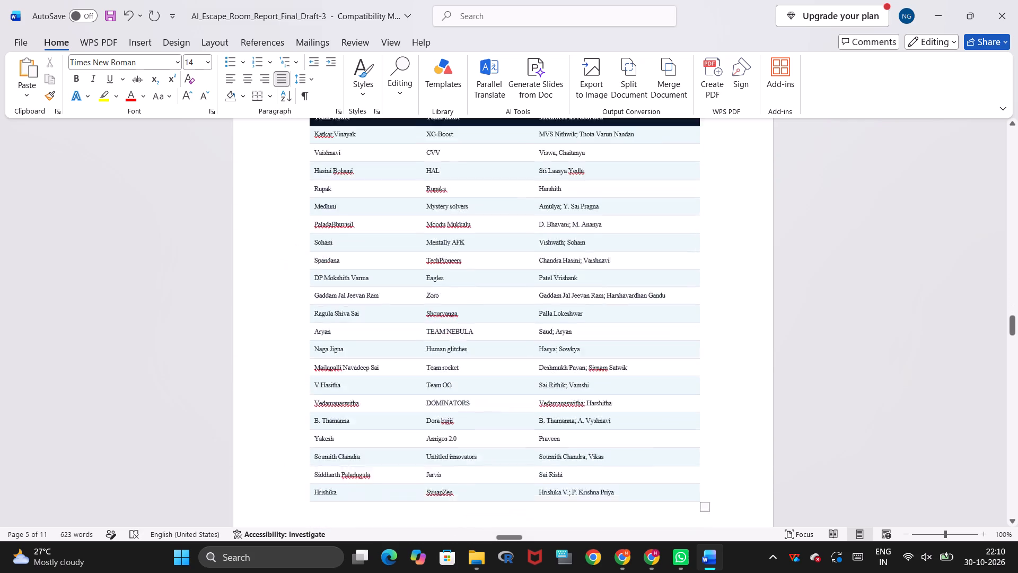
scroll(406, 248, "down", 3)
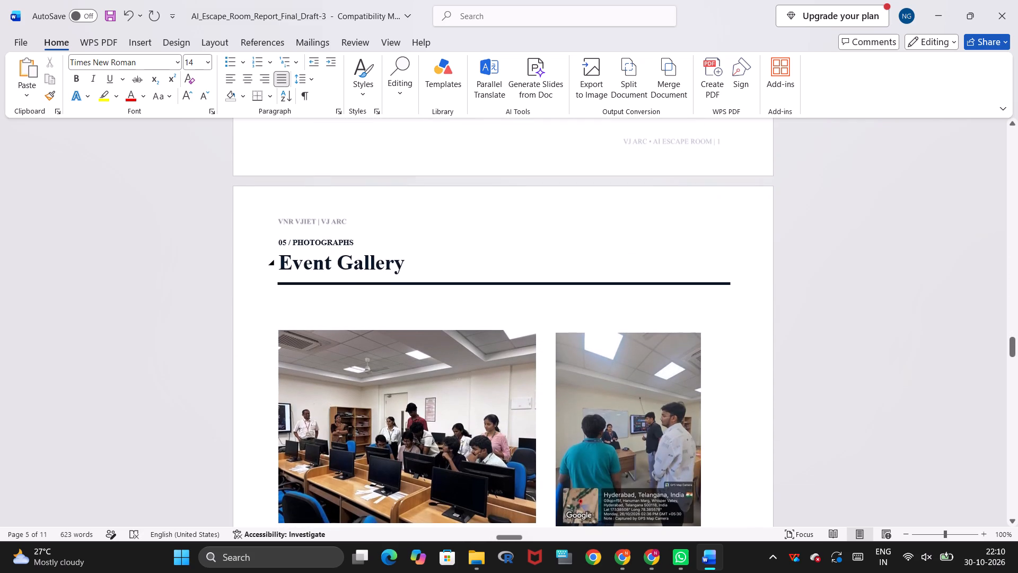
scroll(406, 248, "up", 5)
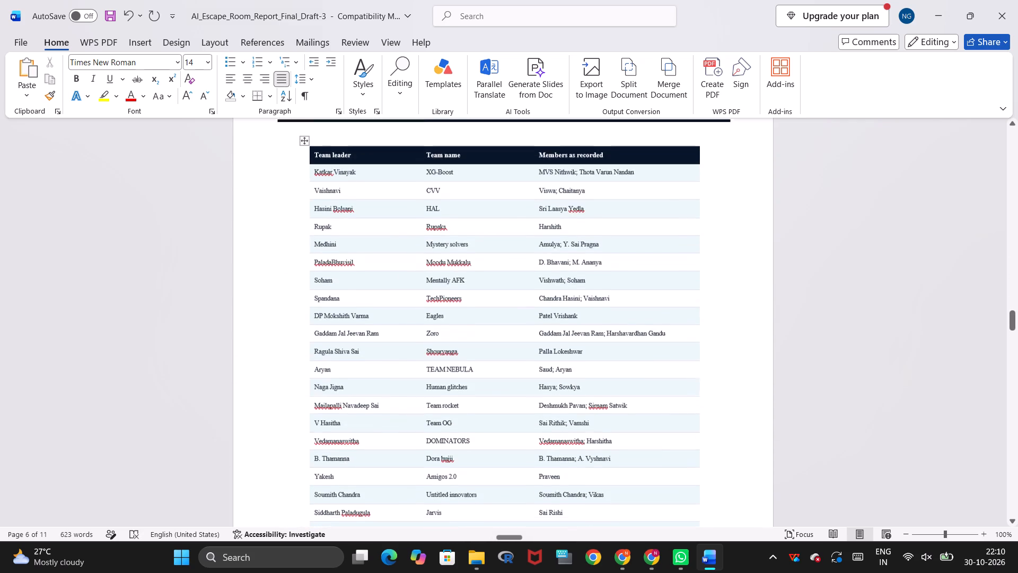
scroll(406, 248, "up", 4)
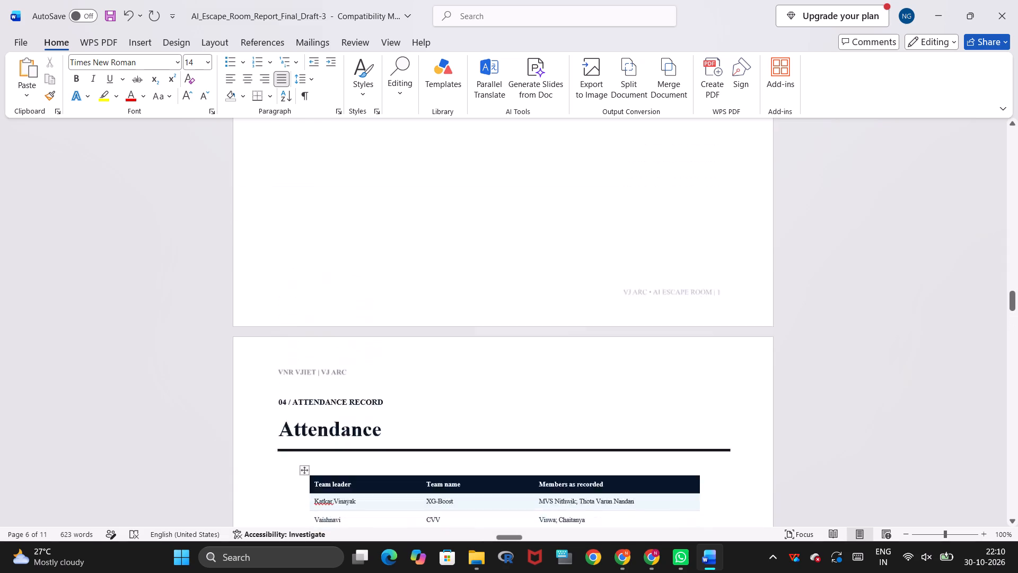
scroll(406, 248, "up", 7)
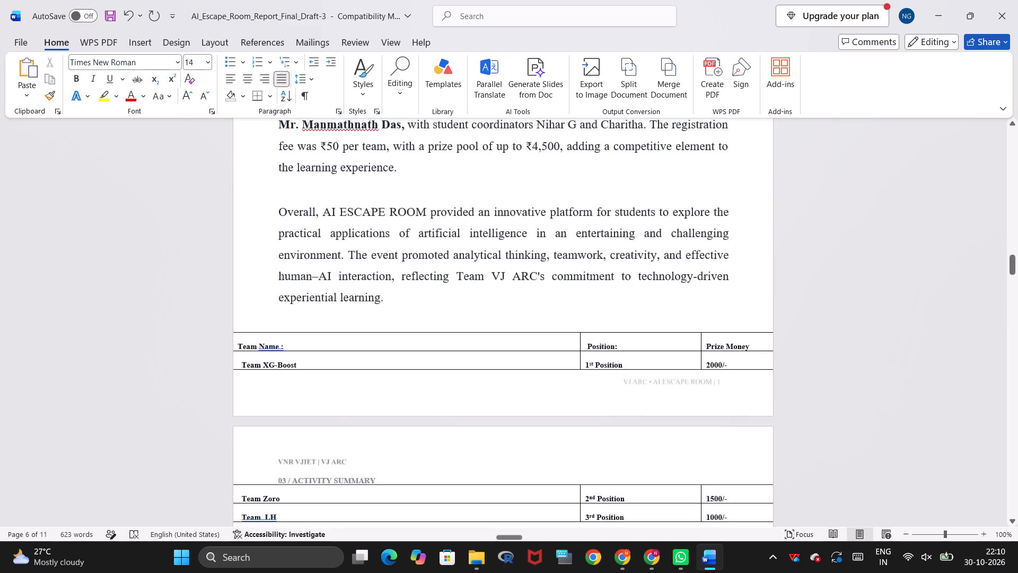
scroll(406, 248, "up", 5)
scroll(406, 248, "down", 3)
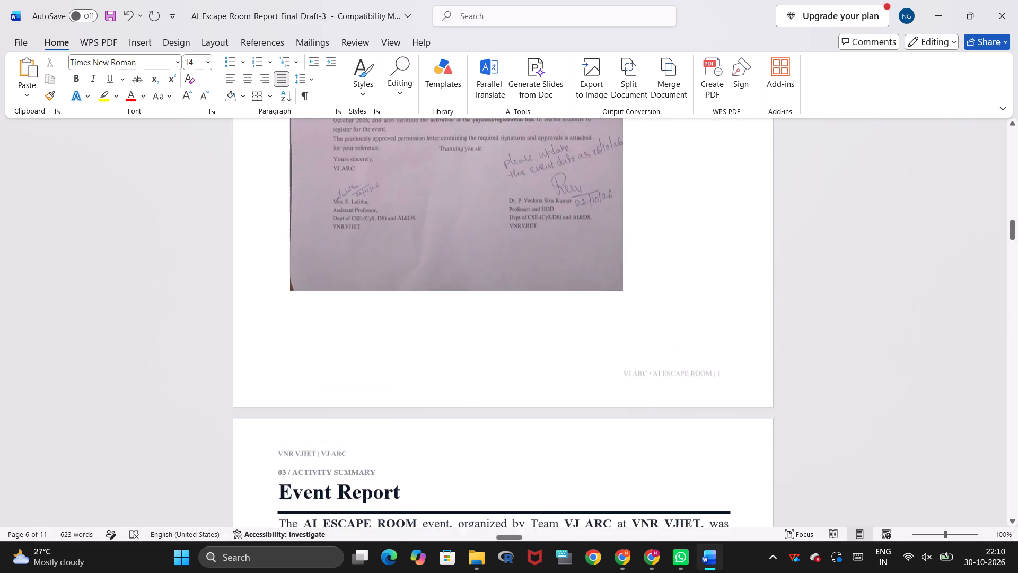
scroll(406, 248, "down", 9)
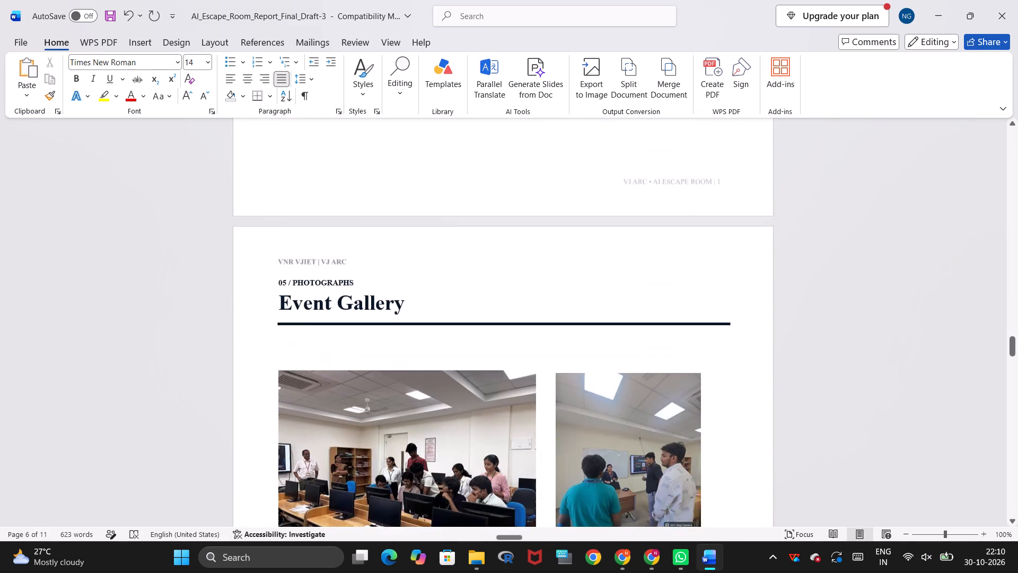
scroll(406, 248, "down", 2)
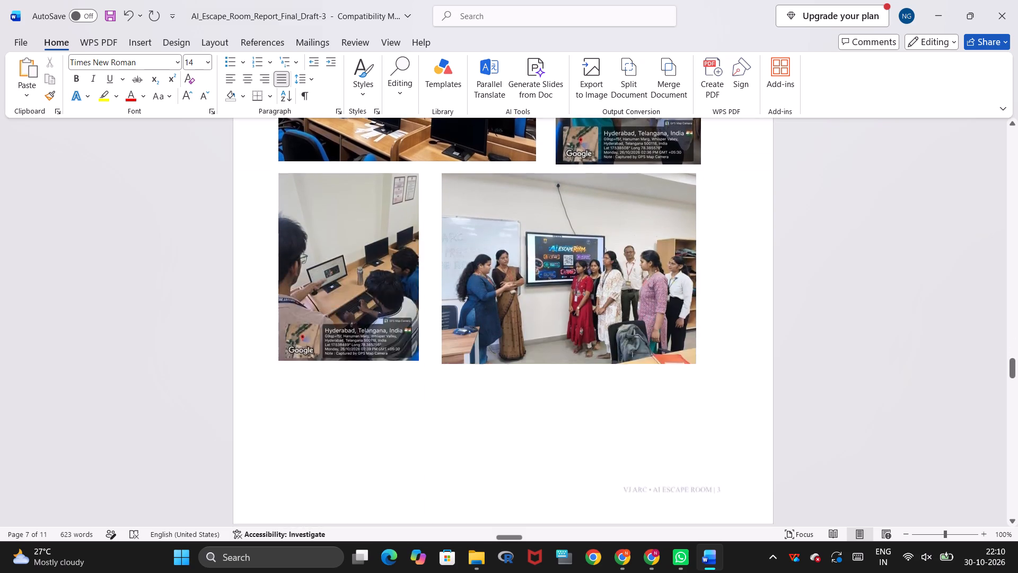
scroll(406, 248, "down", 6)
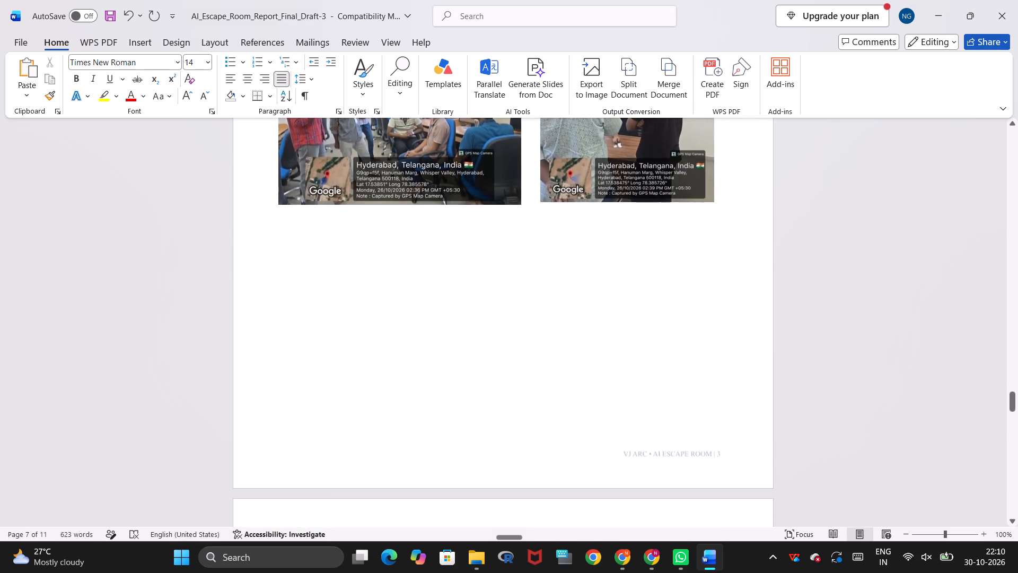
scroll(406, 248, "down", 2)
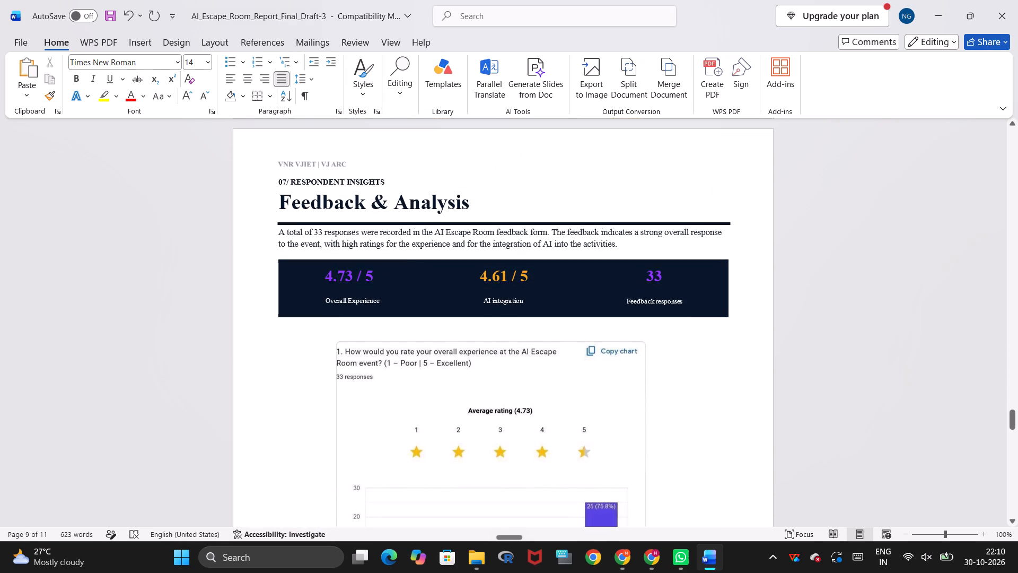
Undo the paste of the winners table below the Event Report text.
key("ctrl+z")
Review the report's page layout from the event poster and details through the photo gallery to the Feedback & Analysis charts.
scroll(406, 248, "up", 4)
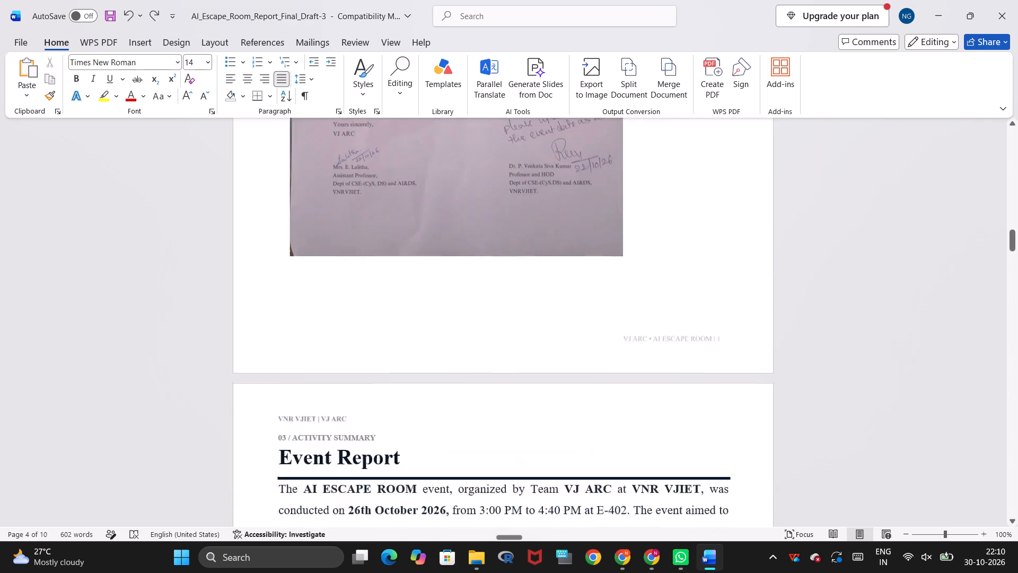
scroll(406, 248, "up", 6)
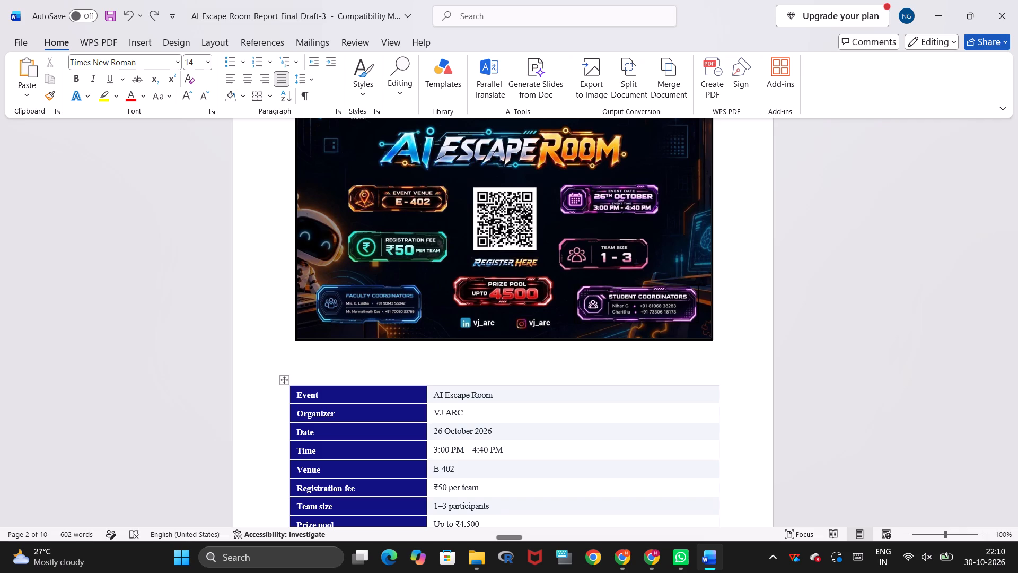
scroll(406, 248, "down", 9)
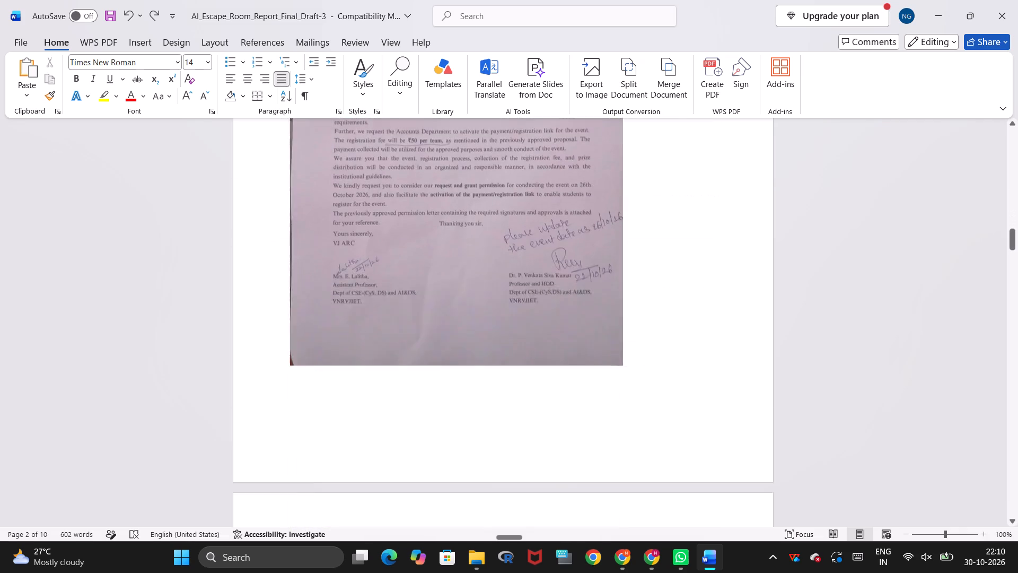
scroll(406, 248, "down", 10)
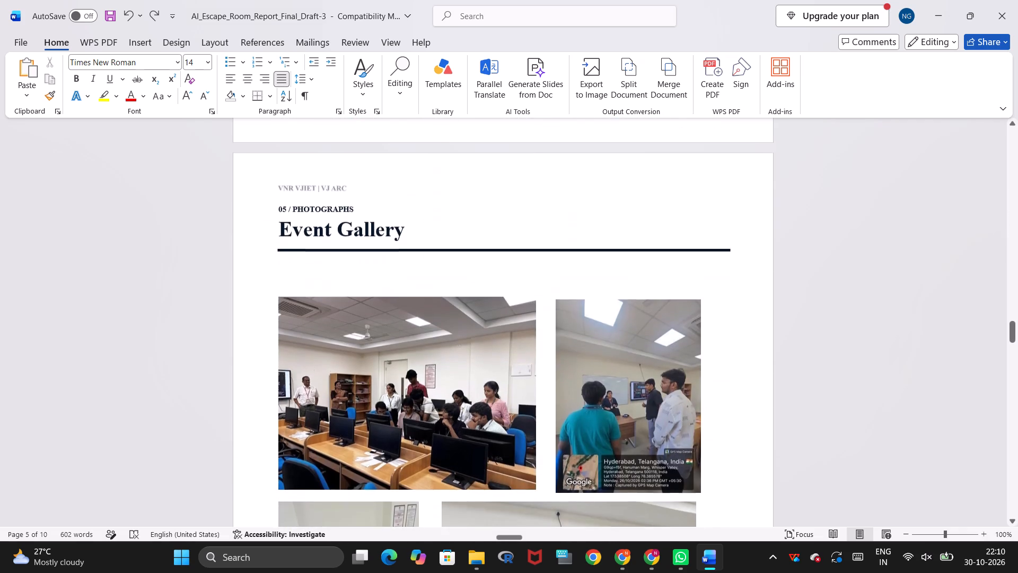
scroll(406, 248, "down", 8)
scroll(406, 248, "up", 1)
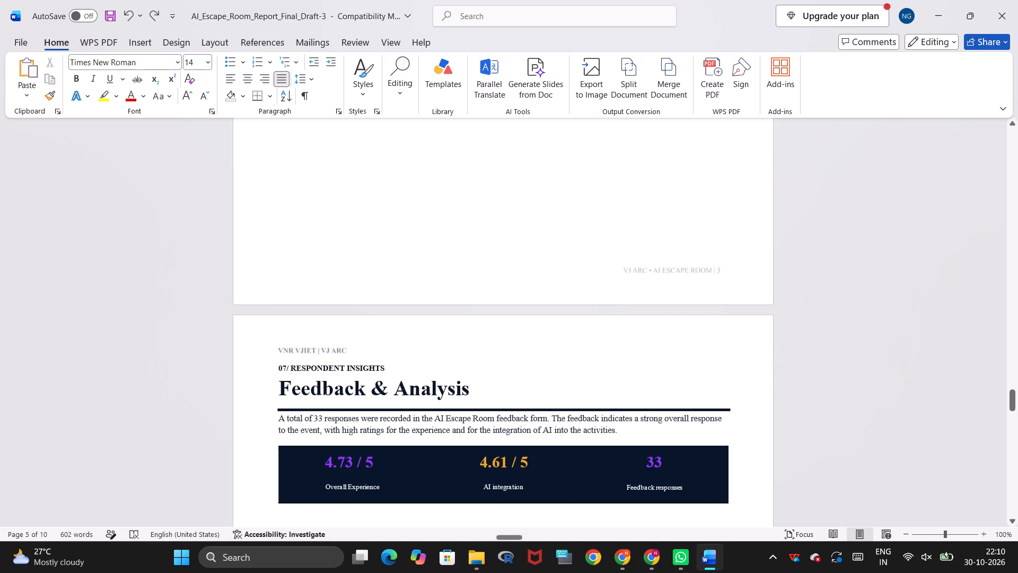
scroll(406, 248, "up", 1)
scroll(406, 248, "down", 3)
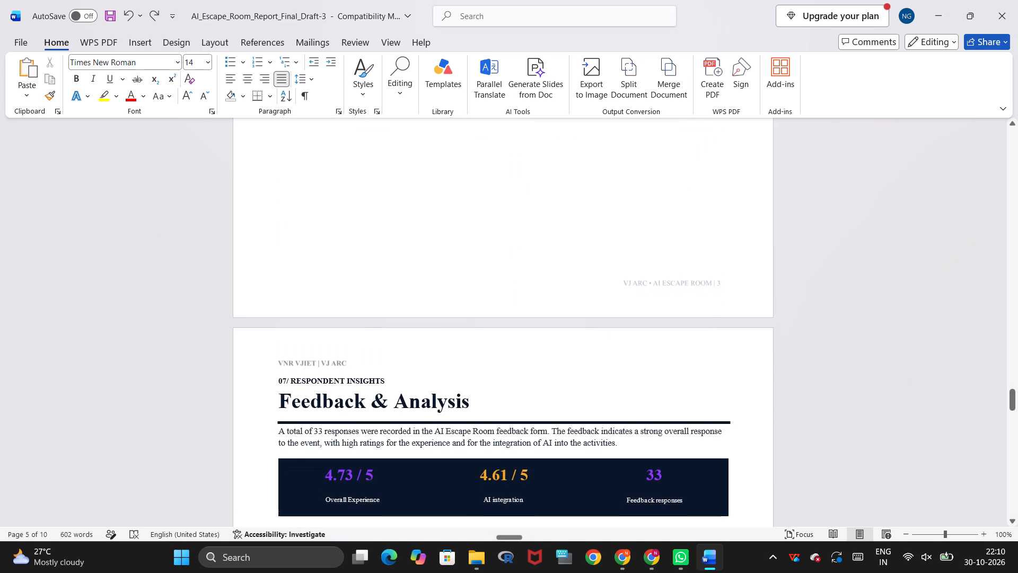
scroll(406, 248, "down", 3)
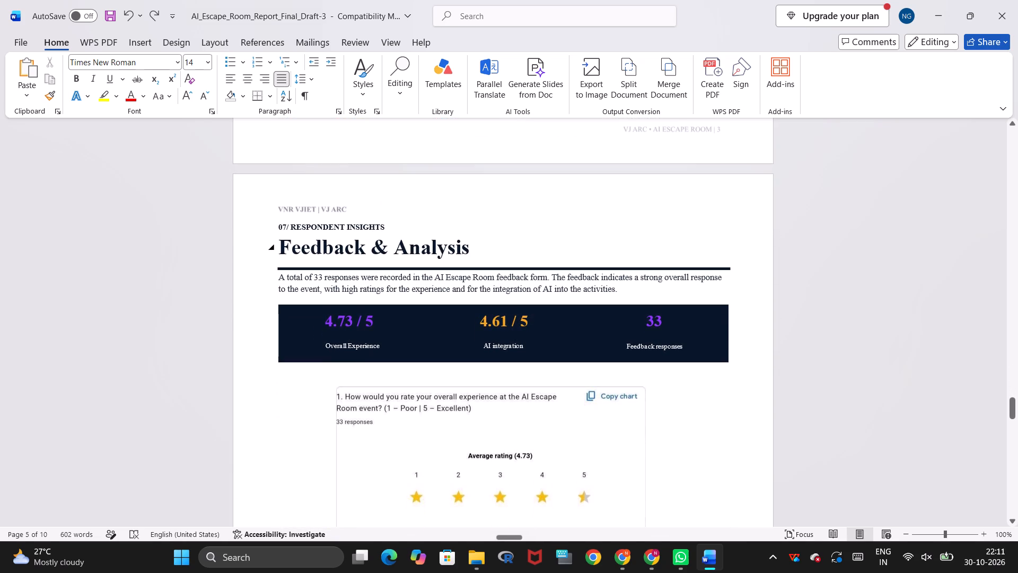
scroll(406, 248, "down", 4)
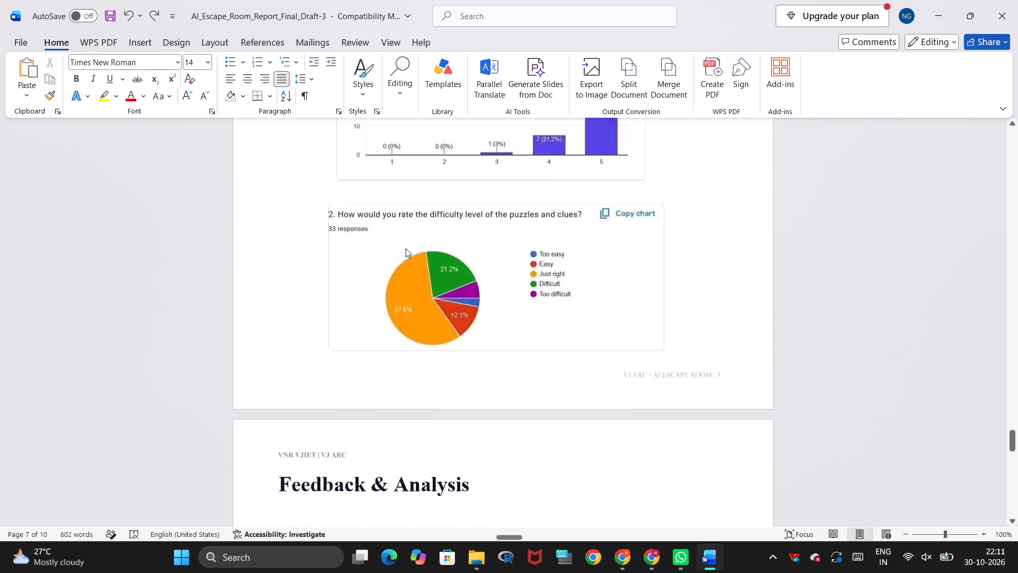
scroll(406, 248, "down", 3)
scroll(406, 248, "up", 1)
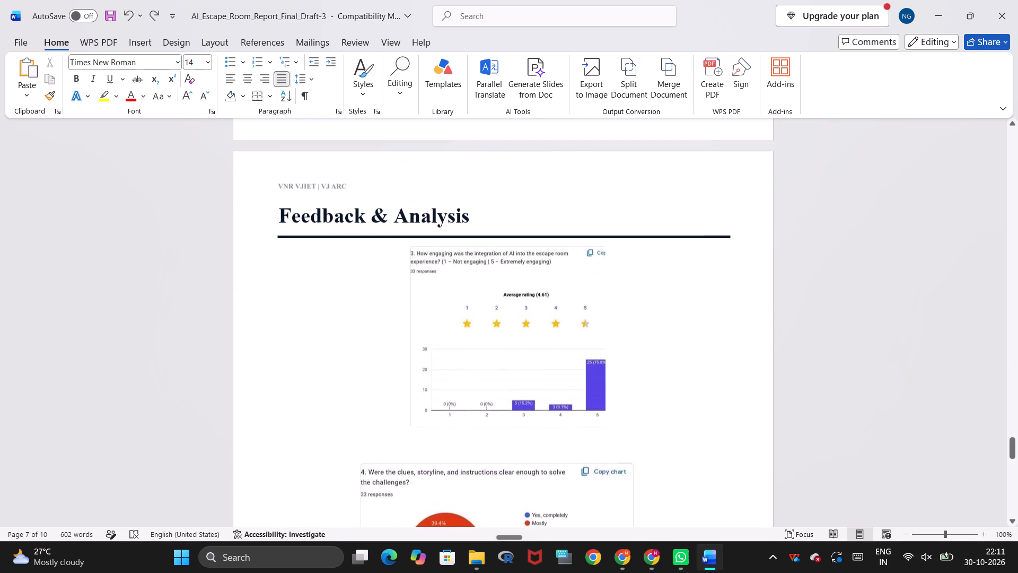
Examine the Feedback & Analysis, Event Gallery, Event Report and Attendance pages for a spot that can hold the winners table.
scroll(406, 248, "up", 8)
scroll(406, 248, "down", 3)
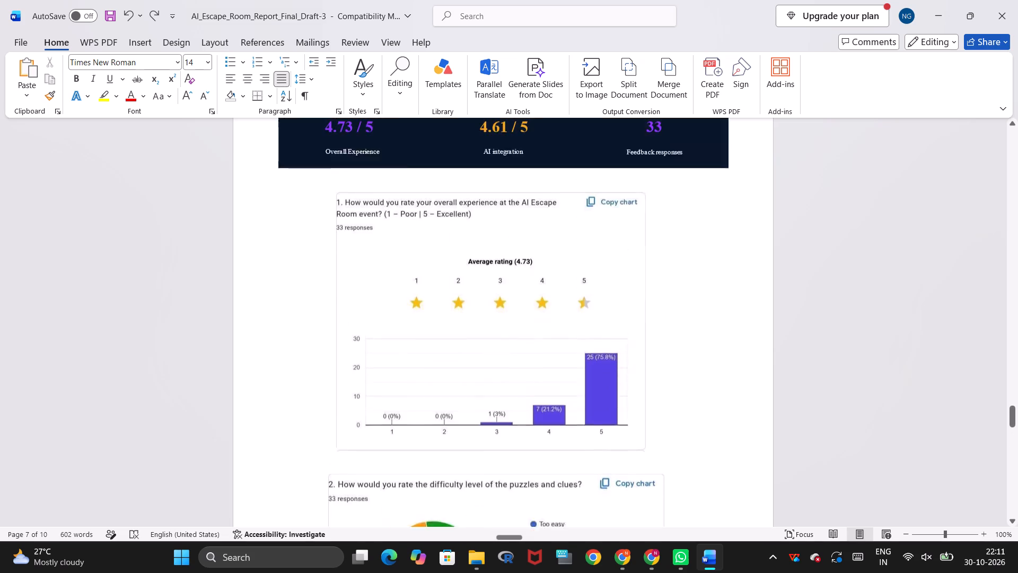
scroll(406, 248, "down", 1)
scroll(406, 248, "up", 11)
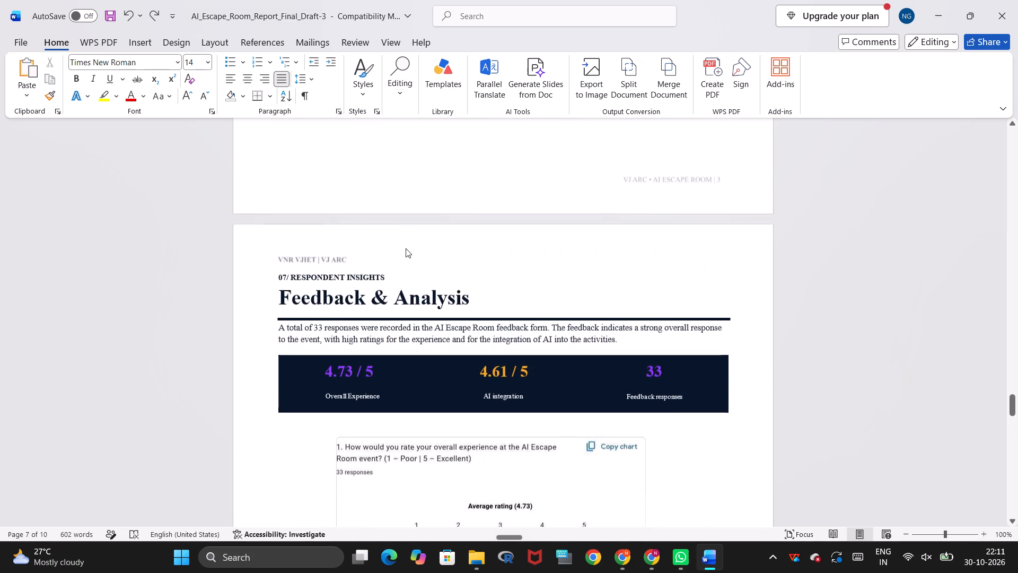
scroll(406, 248, "up", 2)
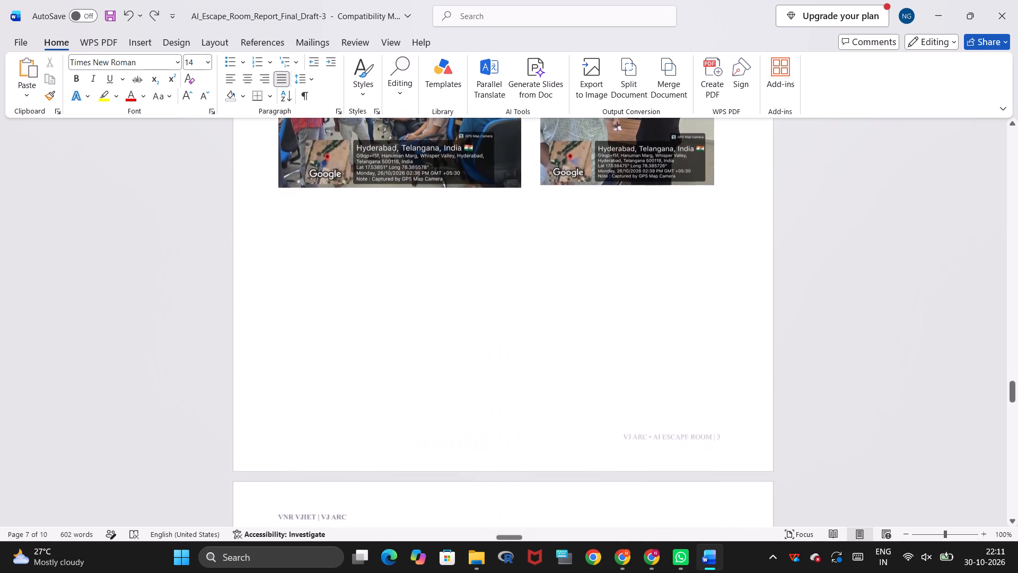
scroll(406, 248, "up", 9)
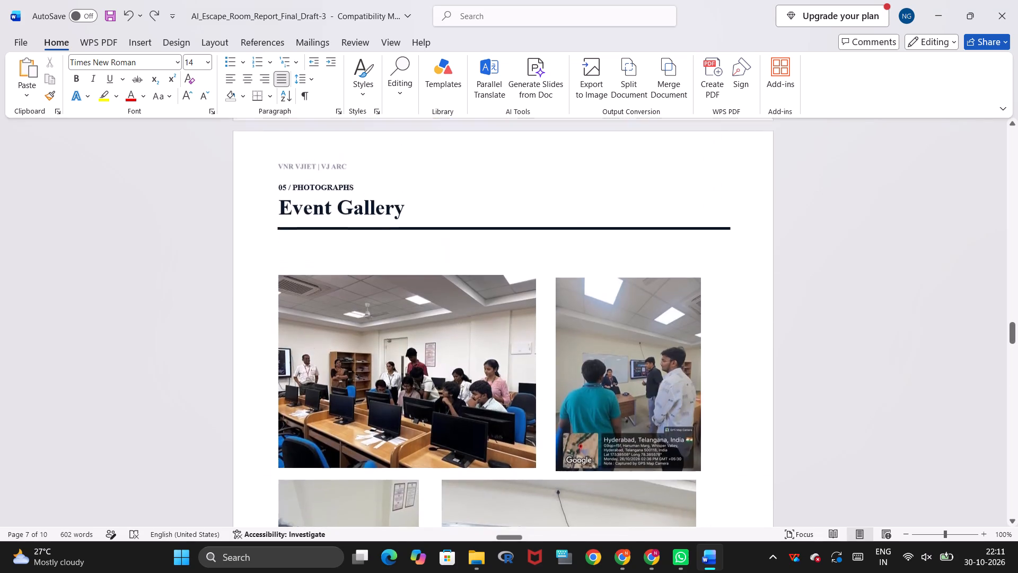
scroll(406, 248, "up", 9)
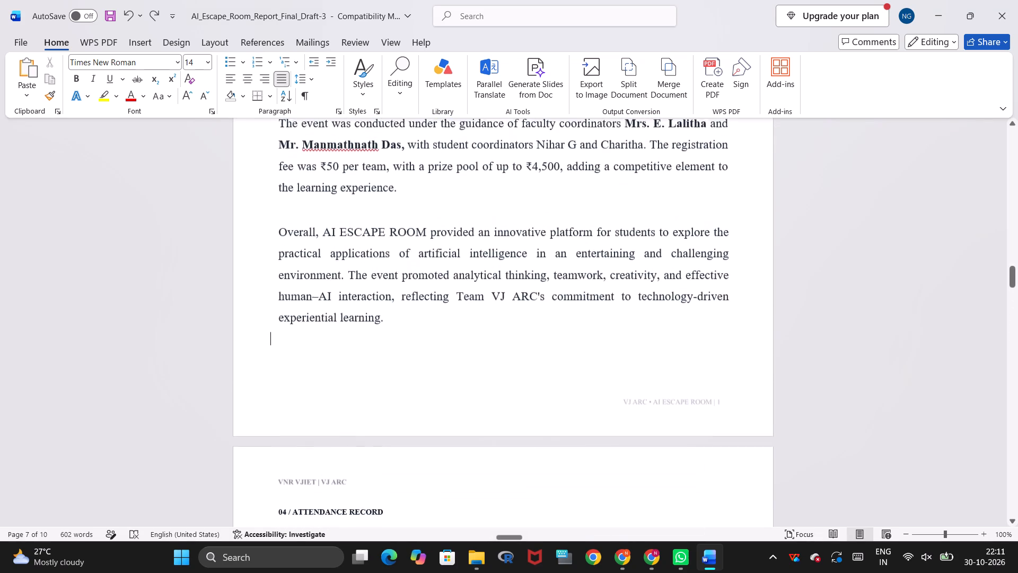
scroll(406, 248, "down", 1)
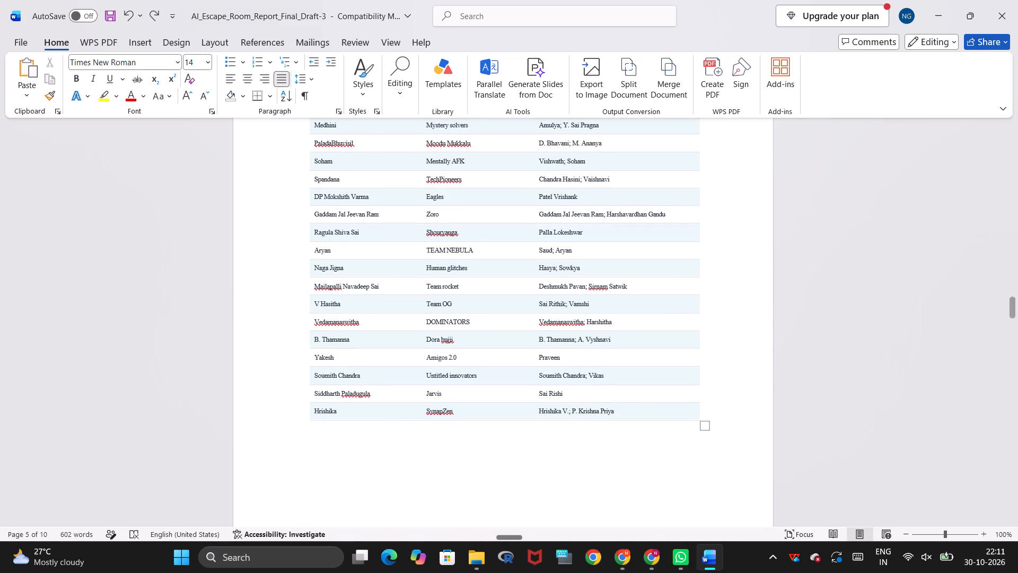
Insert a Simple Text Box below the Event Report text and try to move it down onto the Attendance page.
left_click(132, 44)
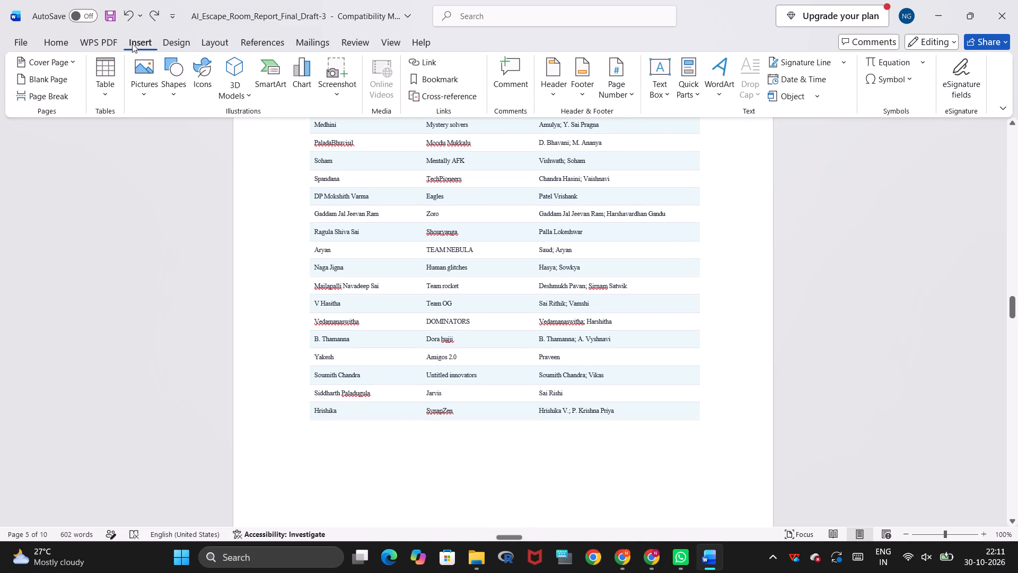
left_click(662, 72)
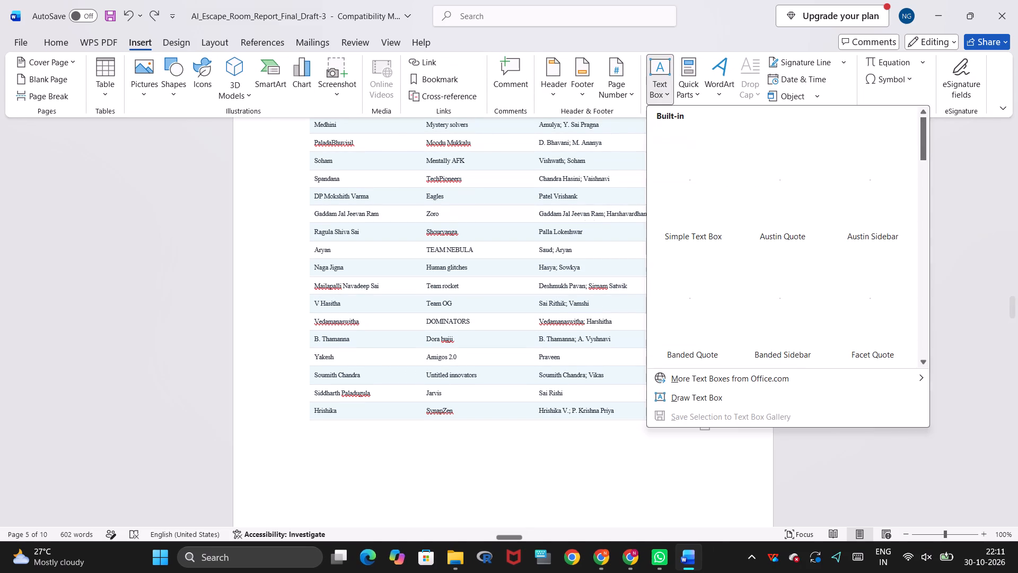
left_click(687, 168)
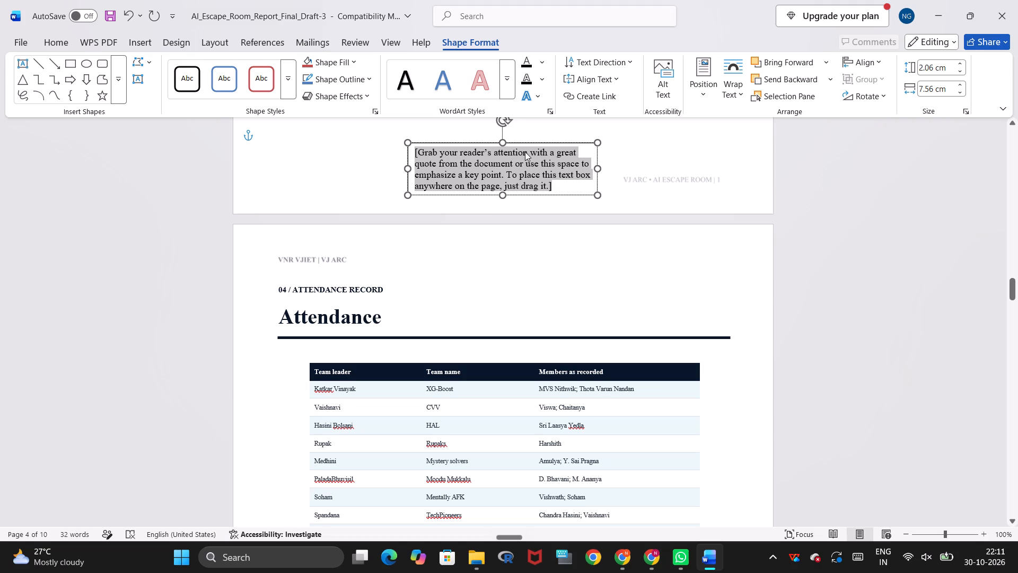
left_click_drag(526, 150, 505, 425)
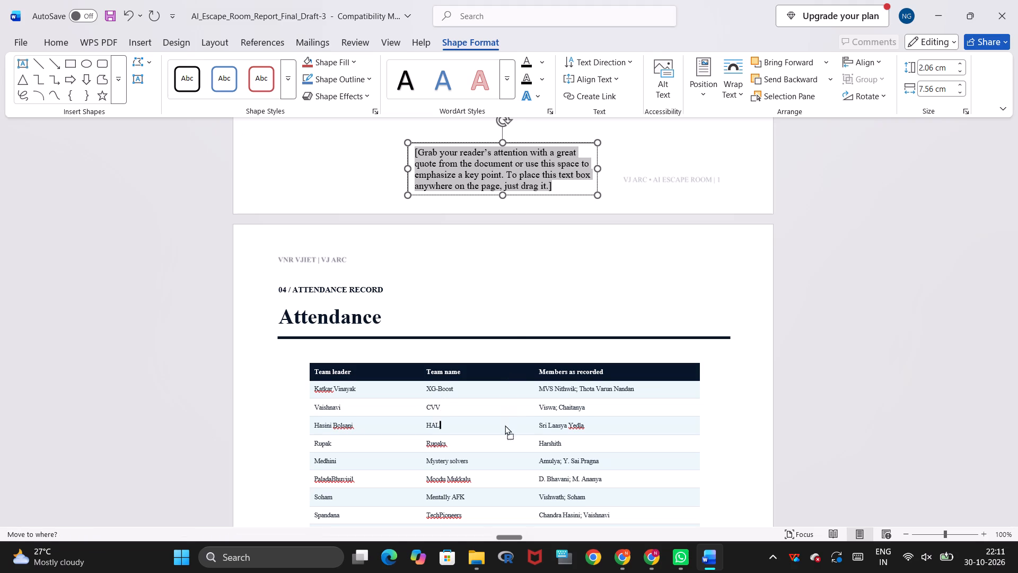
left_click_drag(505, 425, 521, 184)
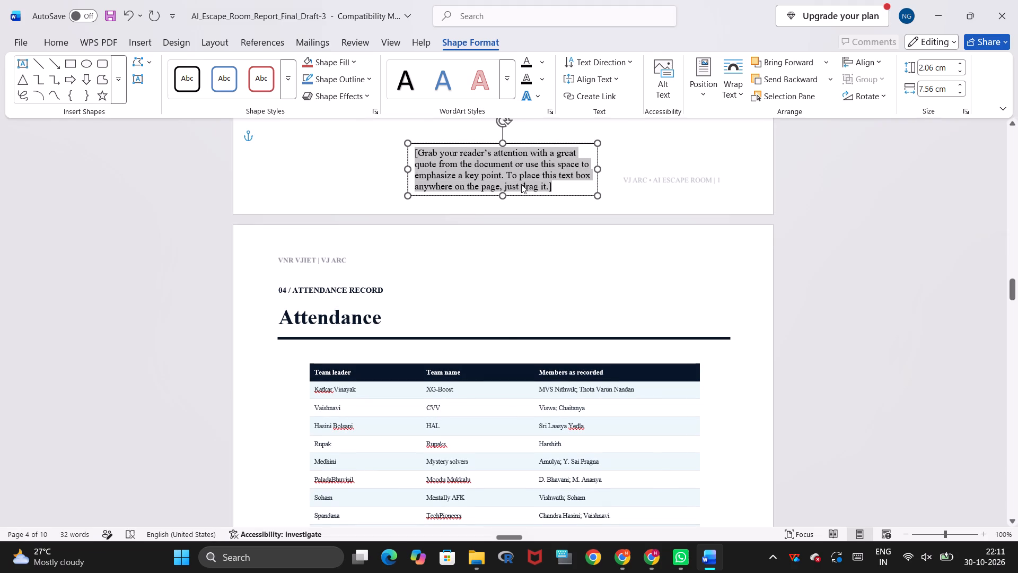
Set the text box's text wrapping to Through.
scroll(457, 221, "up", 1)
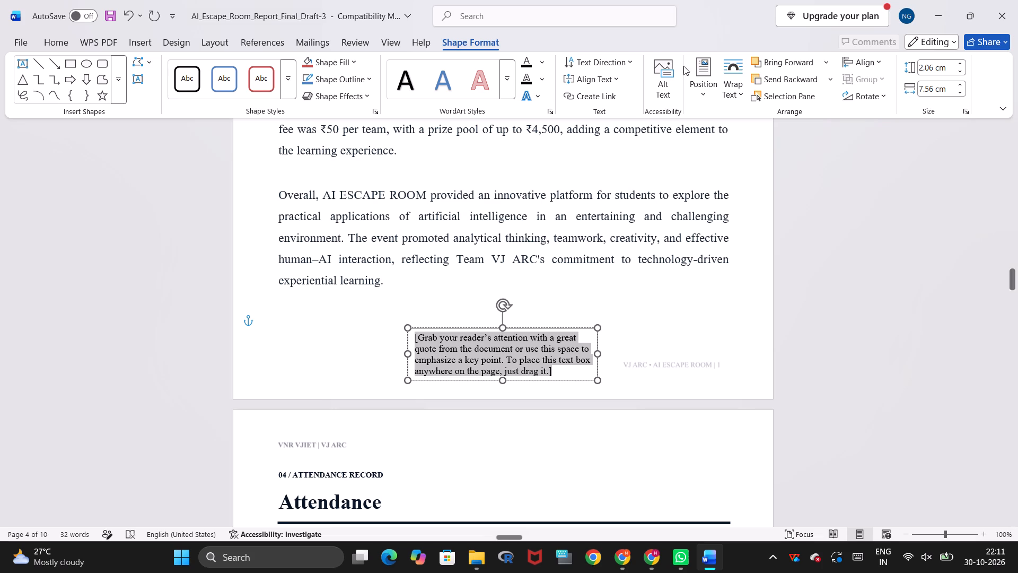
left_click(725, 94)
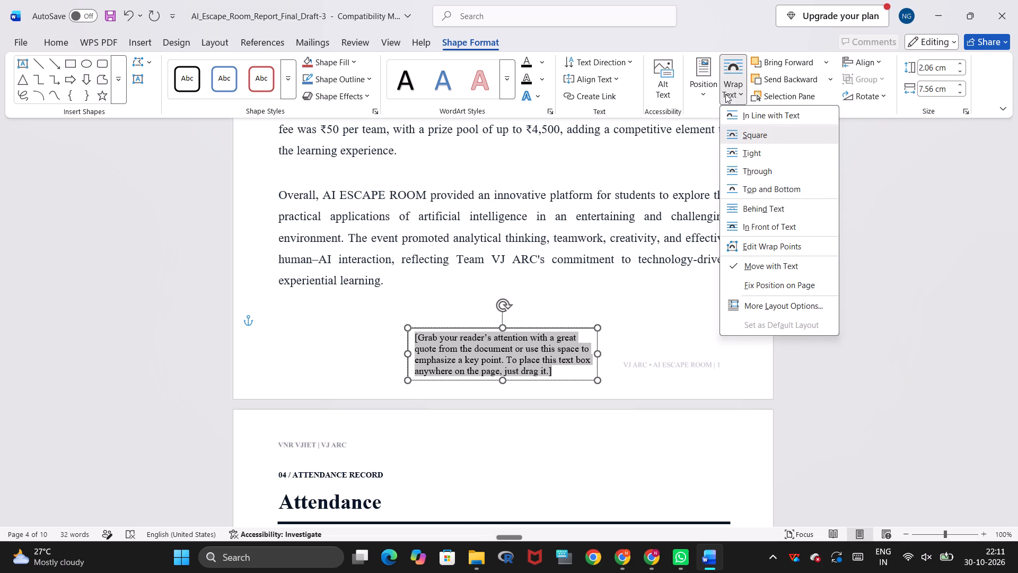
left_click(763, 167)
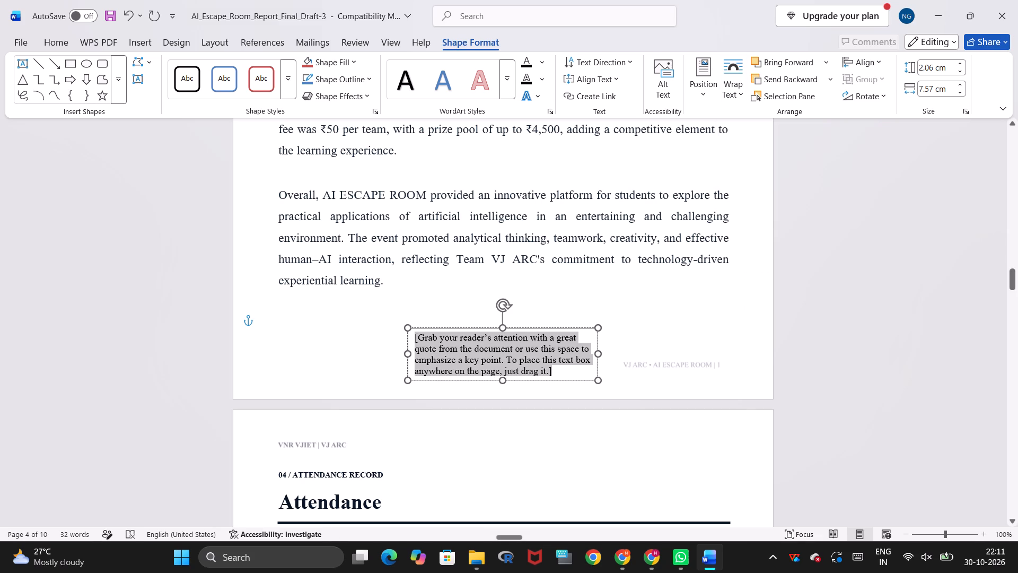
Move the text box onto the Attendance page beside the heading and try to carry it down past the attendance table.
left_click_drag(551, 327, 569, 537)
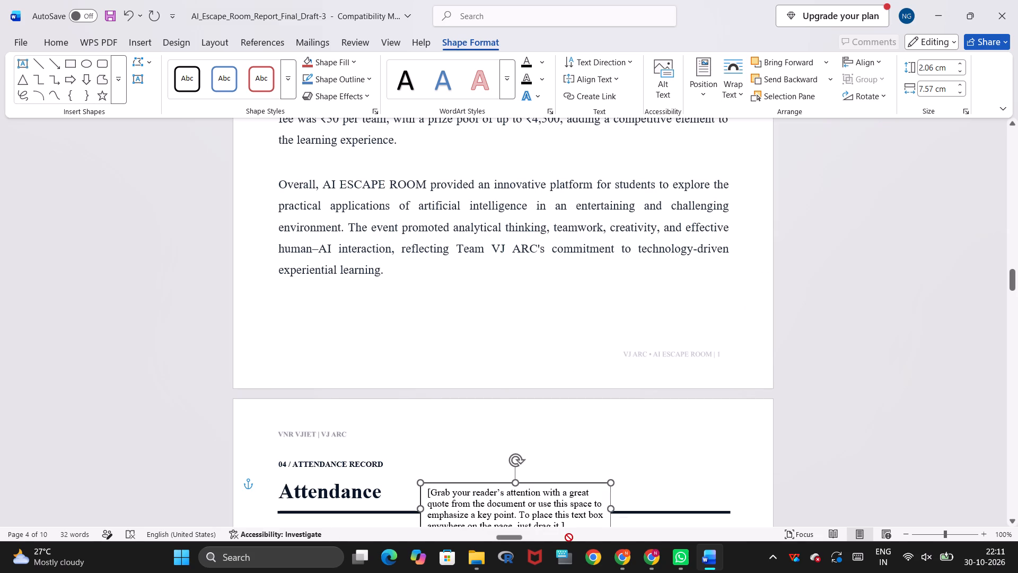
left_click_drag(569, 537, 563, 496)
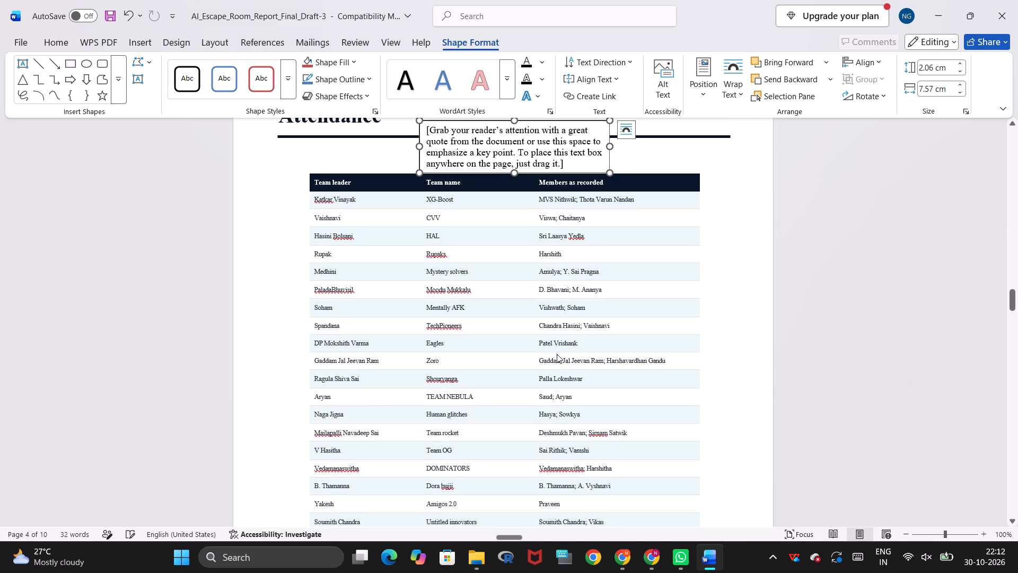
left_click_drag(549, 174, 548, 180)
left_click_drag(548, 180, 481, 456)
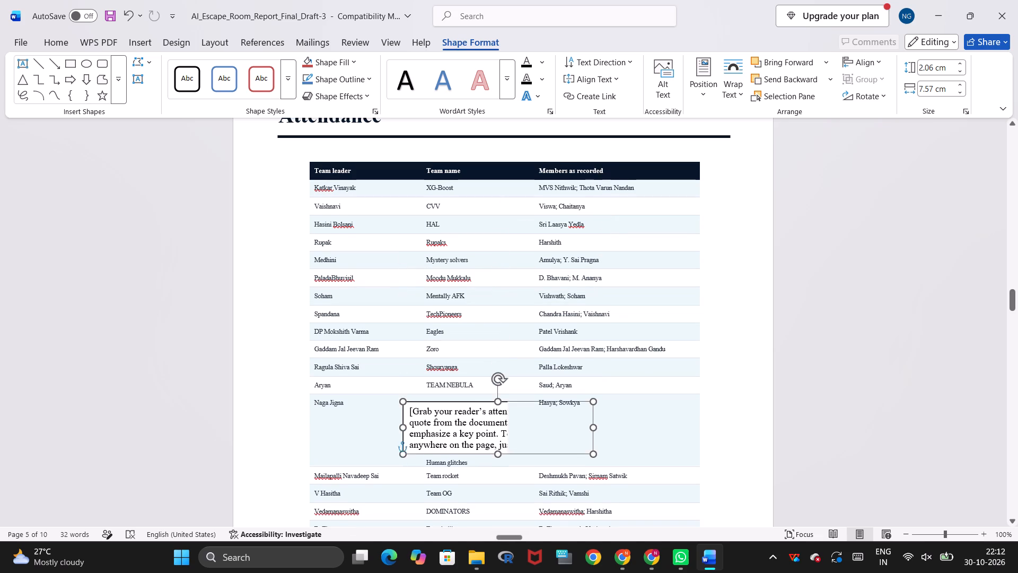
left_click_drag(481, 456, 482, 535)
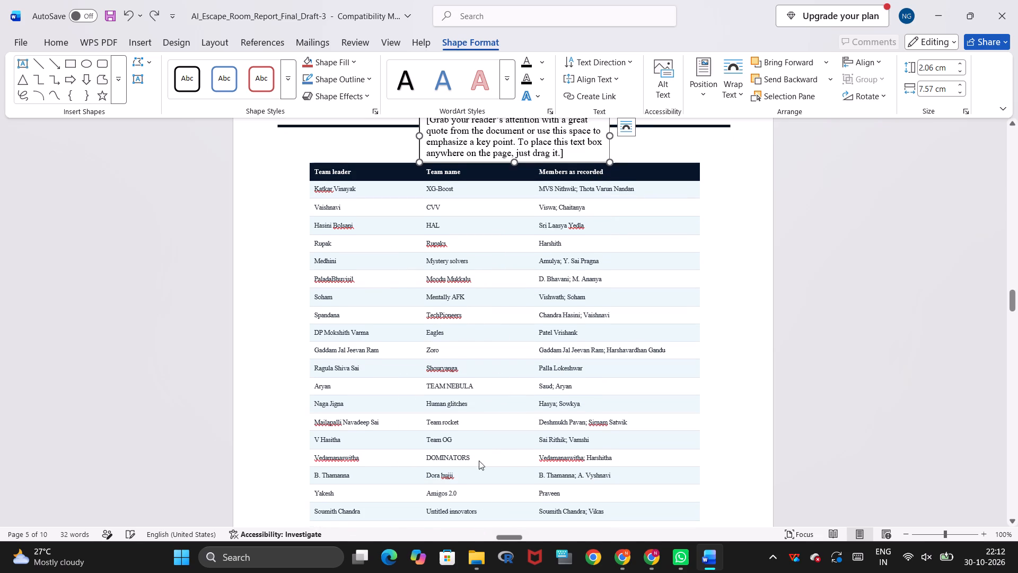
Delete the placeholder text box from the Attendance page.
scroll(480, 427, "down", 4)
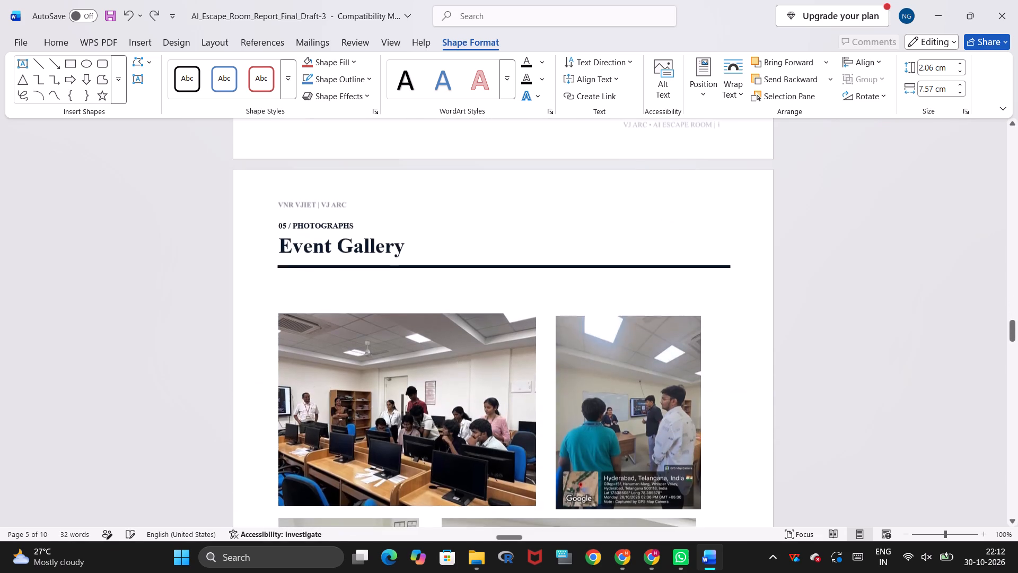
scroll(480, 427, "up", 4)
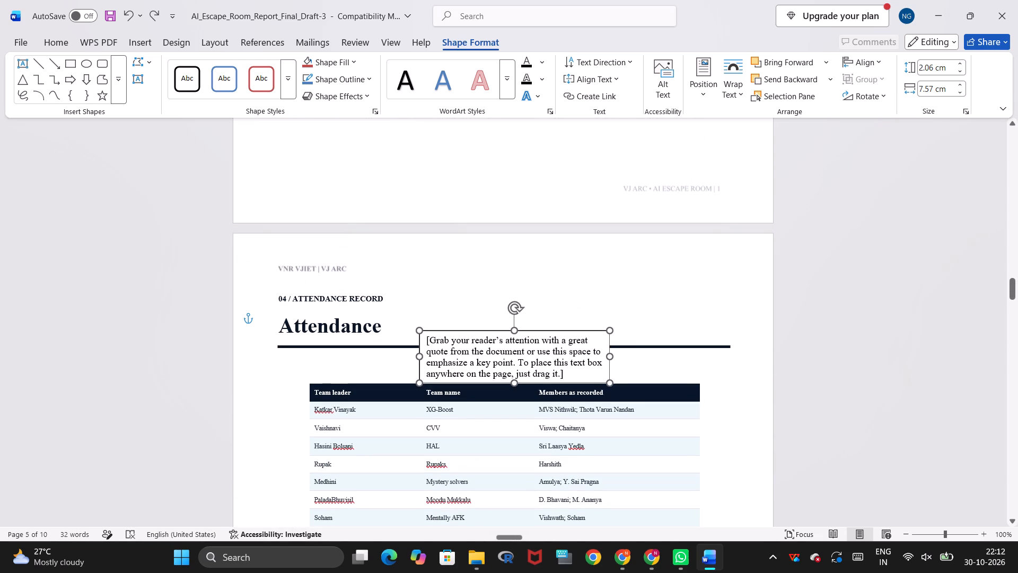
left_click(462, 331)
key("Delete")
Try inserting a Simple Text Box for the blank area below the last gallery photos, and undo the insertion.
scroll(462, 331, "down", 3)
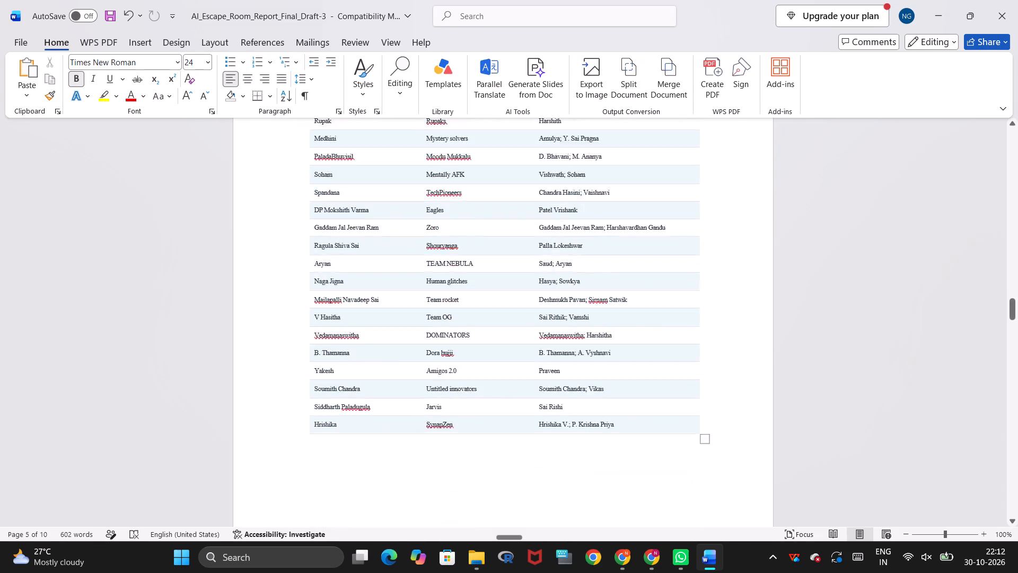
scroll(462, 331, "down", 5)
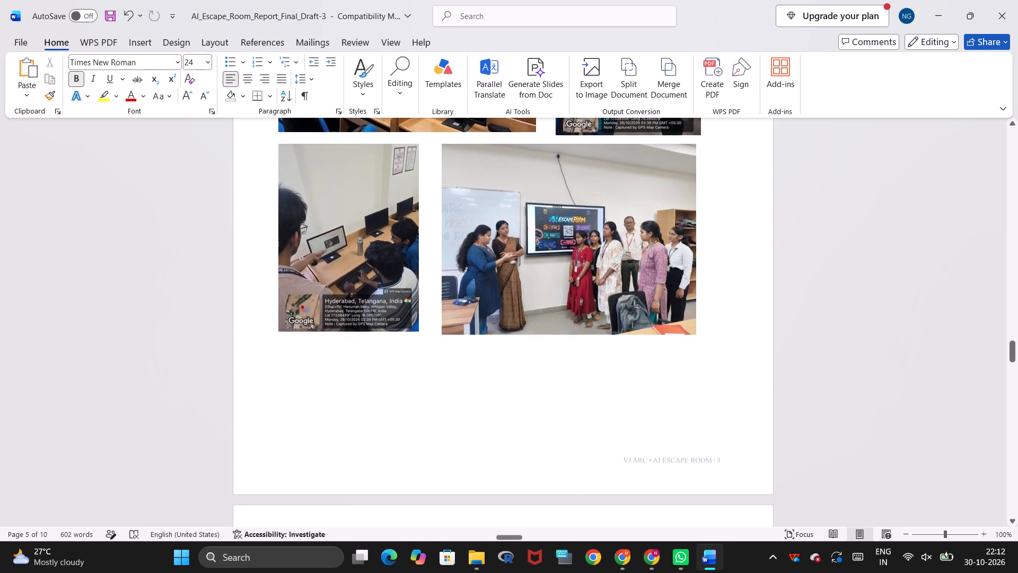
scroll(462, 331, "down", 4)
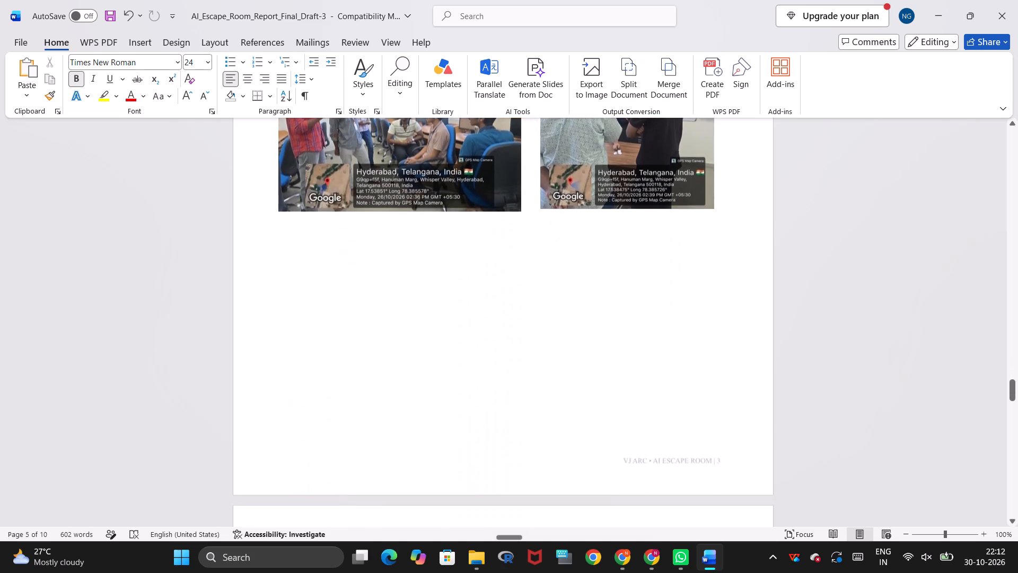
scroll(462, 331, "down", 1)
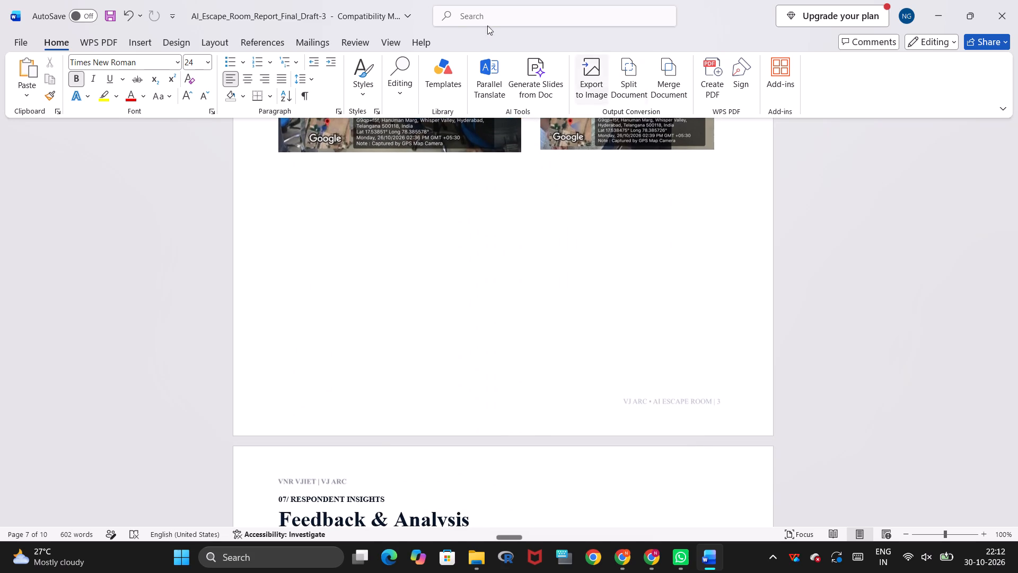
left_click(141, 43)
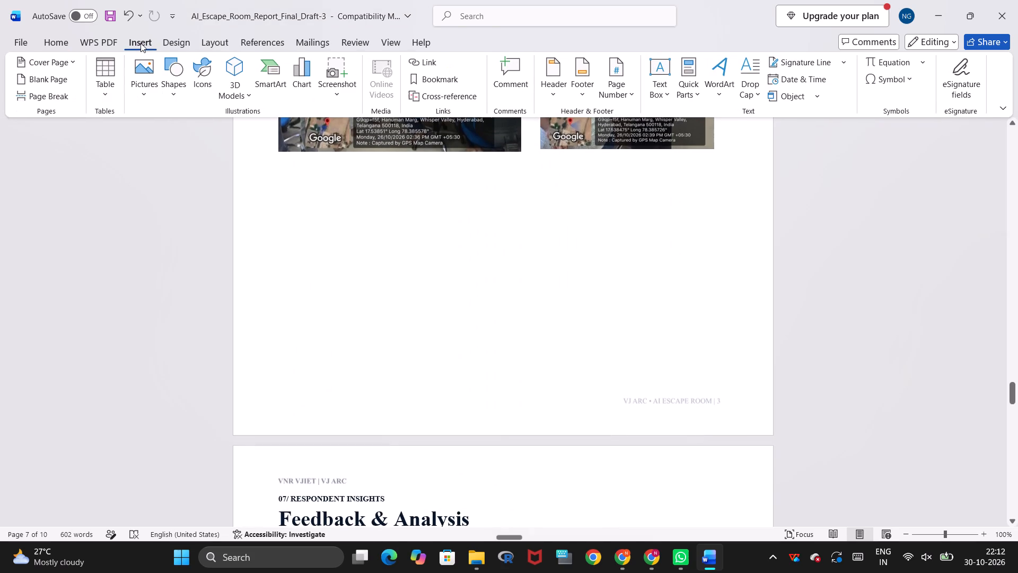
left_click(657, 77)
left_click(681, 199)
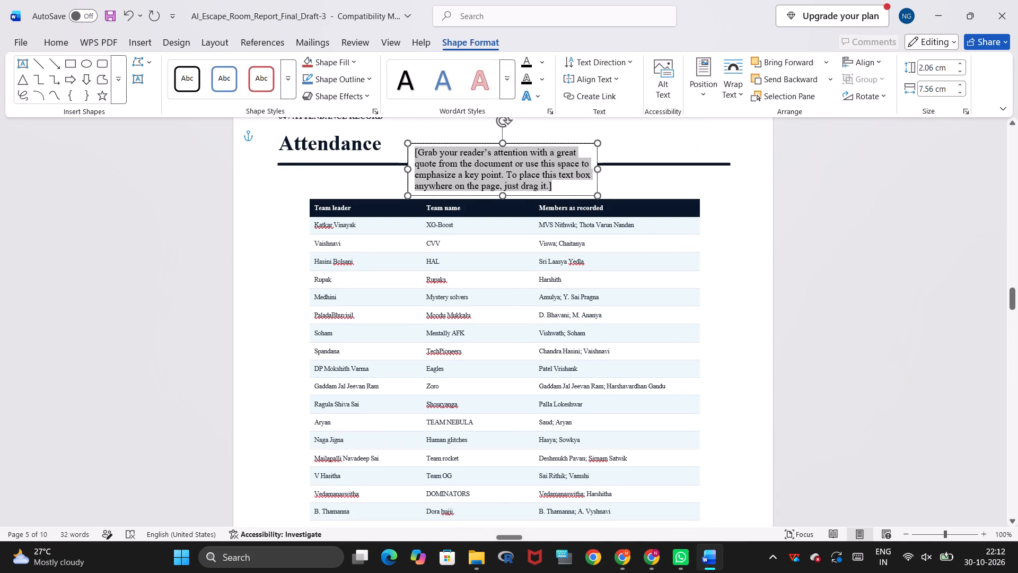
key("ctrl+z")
Place the cursor around the last row of photos on the second gallery page and insert a Simple Text Box there.
scroll(528, 322, "down", 4)
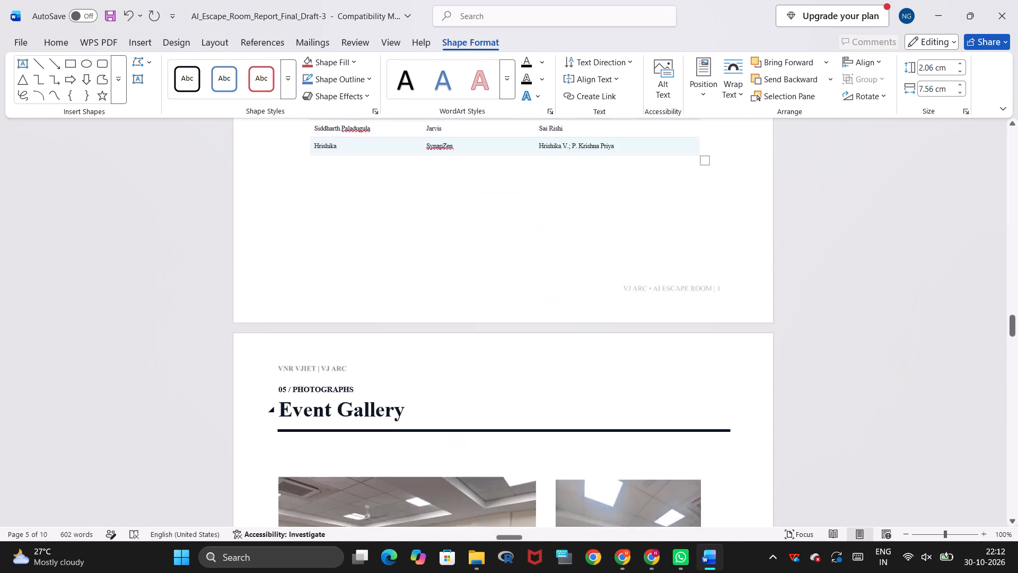
scroll(528, 322, "down", 10)
scroll(528, 322, "up", 2)
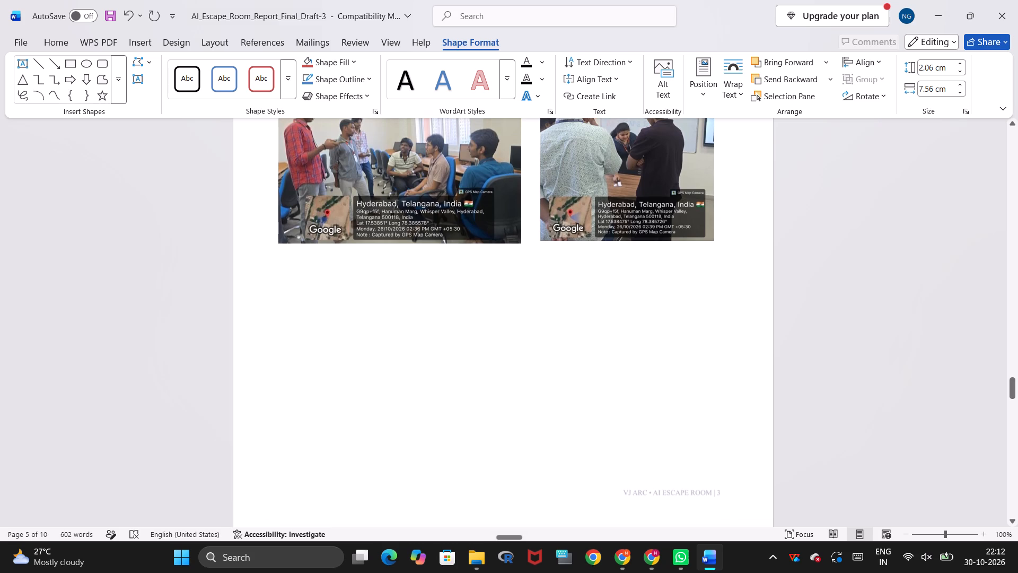
double_click(328, 278)
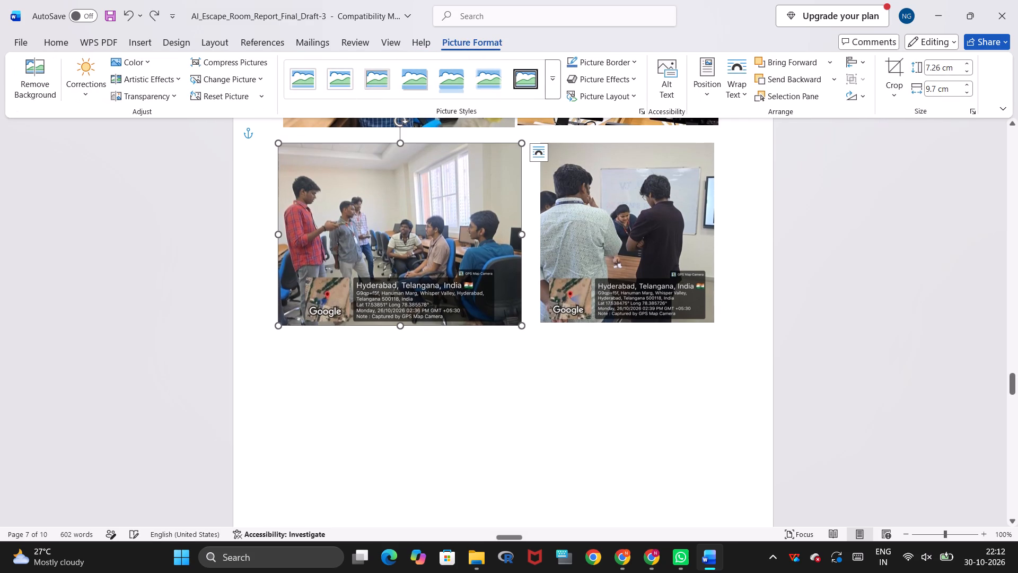
left_click(297, 372)
left_click(297, 372)
left_click(297, 372)
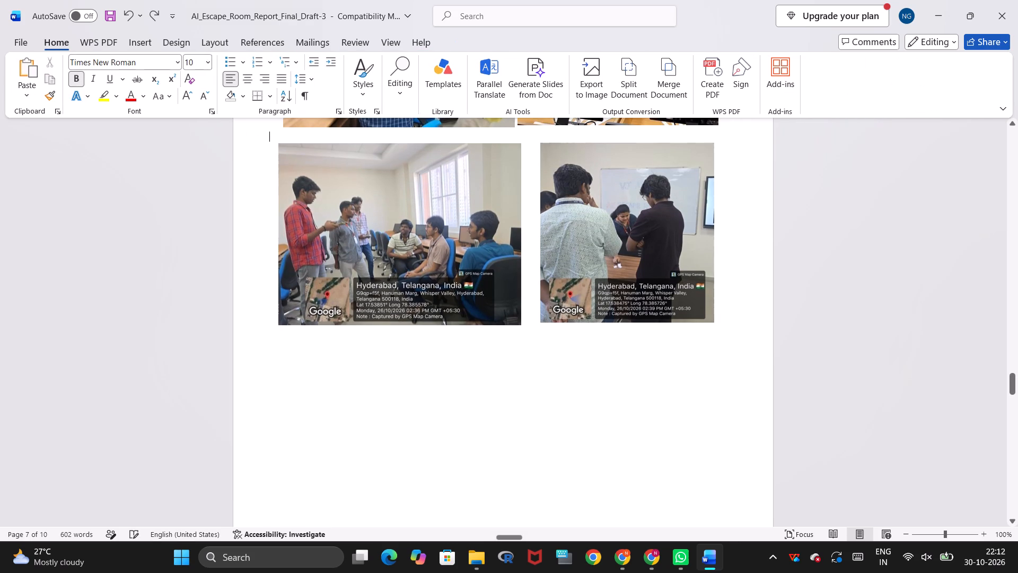
scroll(297, 372, "down", 1)
double_click(301, 316)
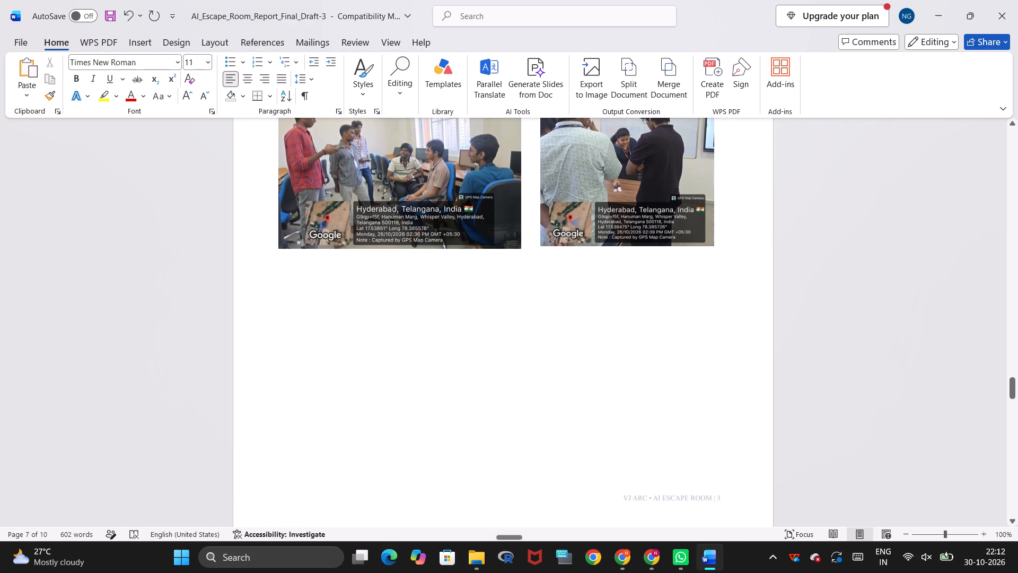
left_click(151, 40)
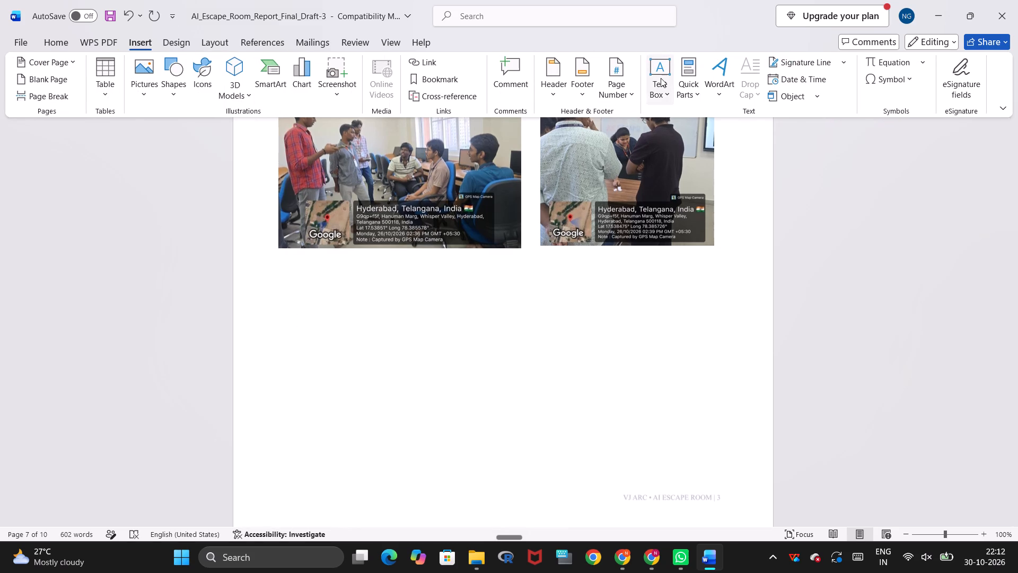
left_click(661, 78)
left_click(668, 169)
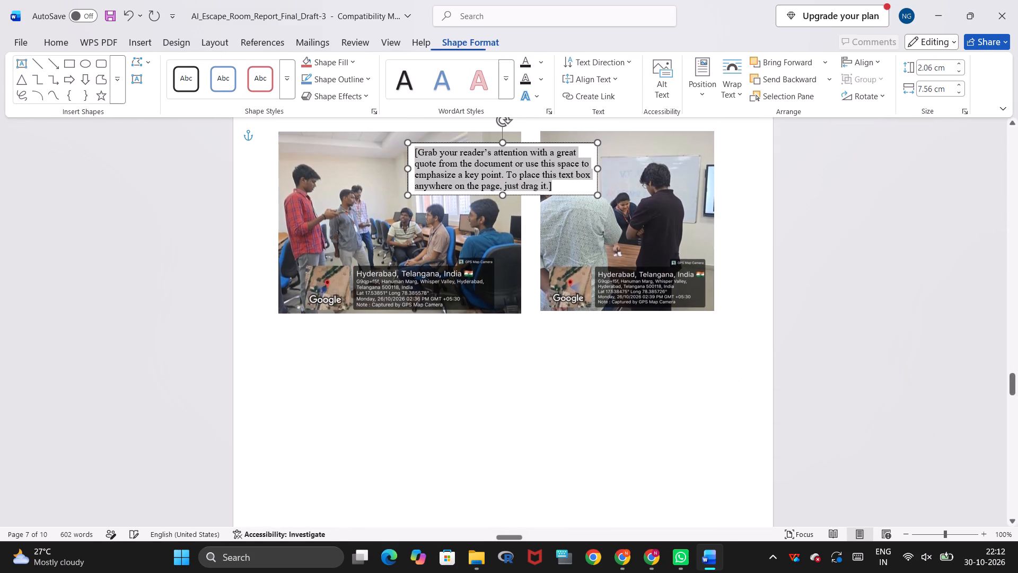
Move the new text box off the photos into the blank area below the last gallery row.
left_click_drag(538, 195, 539, 267)
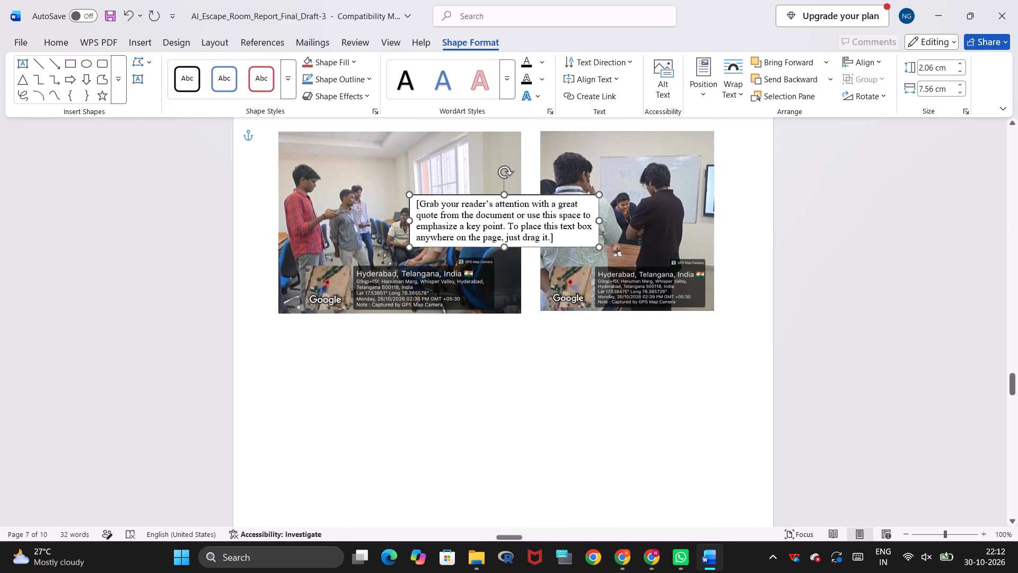
left_click_drag(539, 267, 547, 395)
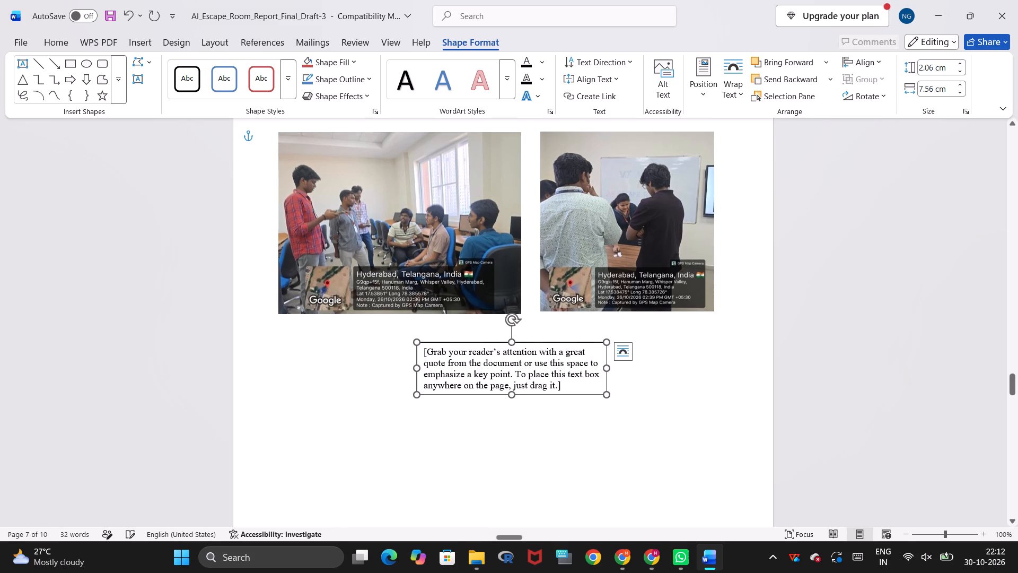
Enlarge the text box to about 7.54 cm high and 17.72 cm wide, filling the space below the photos.
scroll(551, 318, "down", 1)
left_click_drag(604, 198, 694, 332)
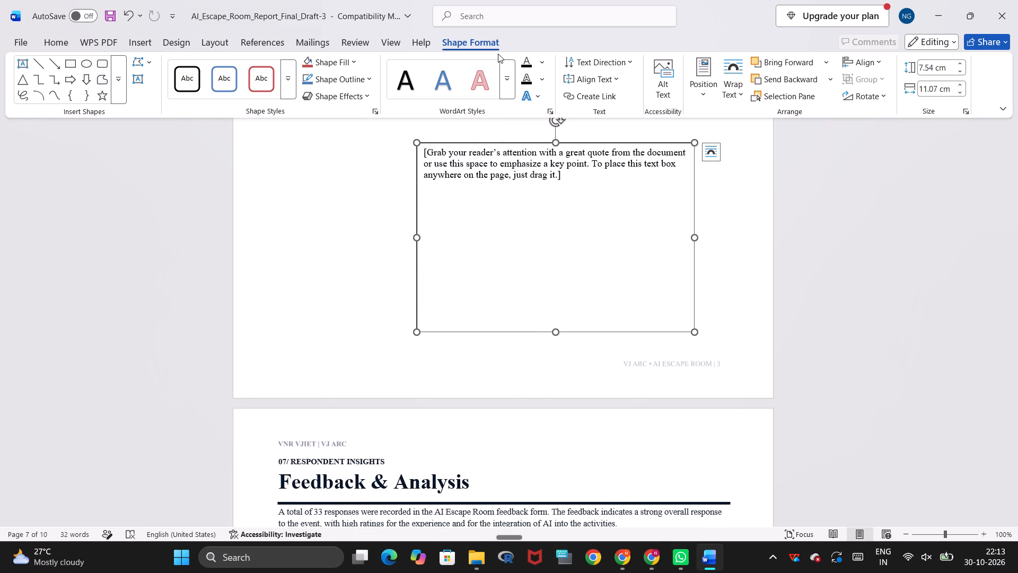
left_click_drag(414, 235, 409, 236)
left_click_drag(409, 236, 281, 254)
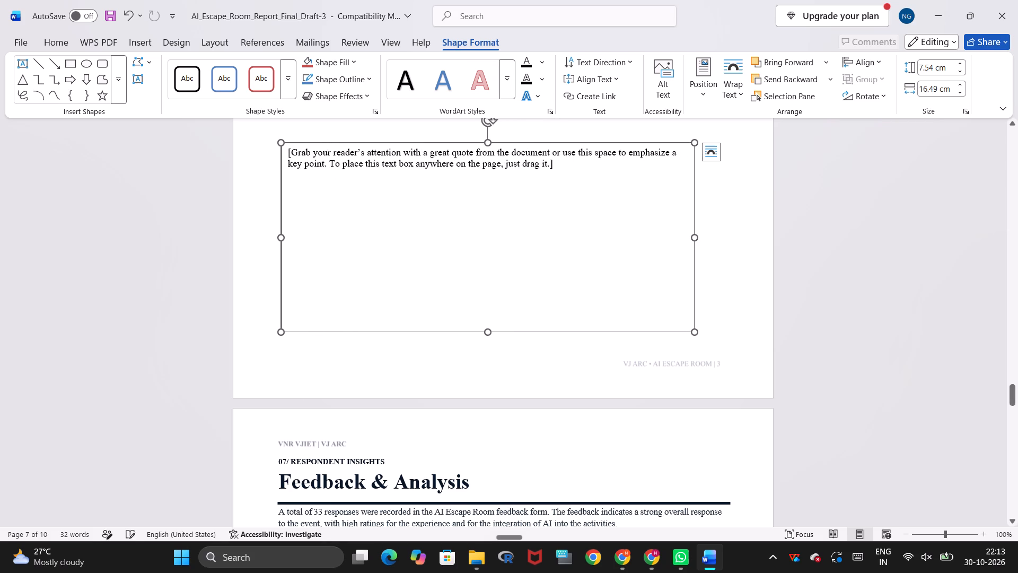
scroll(483, 259, "up", 2)
scroll(704, 274, "down", 1)
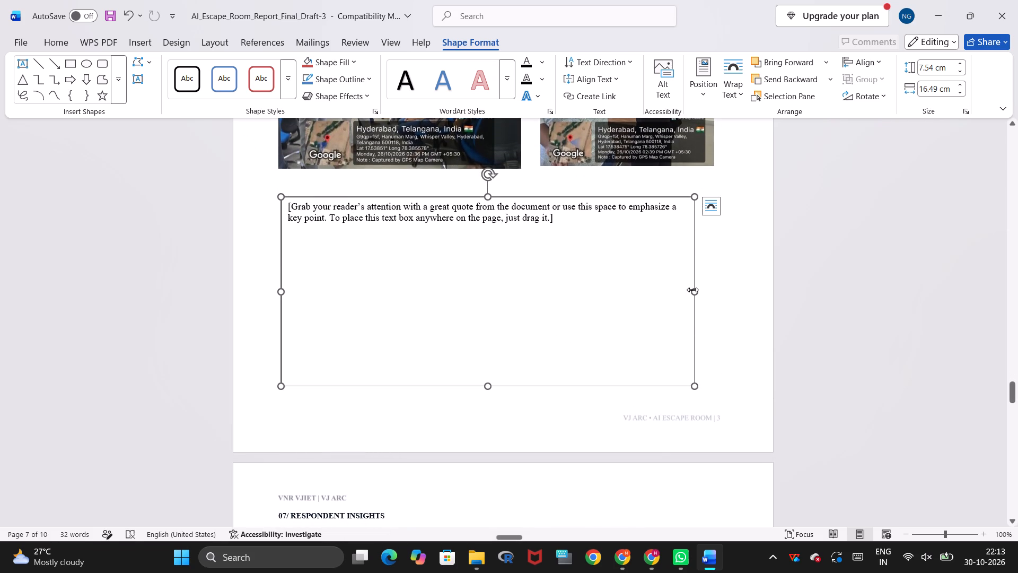
left_click_drag(692, 290, 725, 281)
Insert a table with three columns and four rows below the text box's placeholder text and paste the copied winners data into it.
left_click(304, 188)
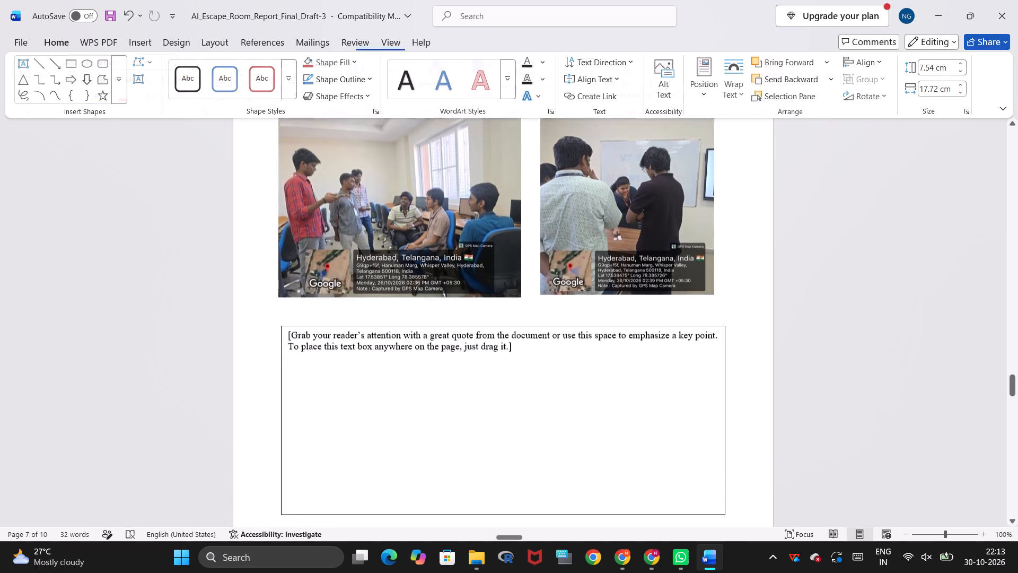
left_click(331, 337)
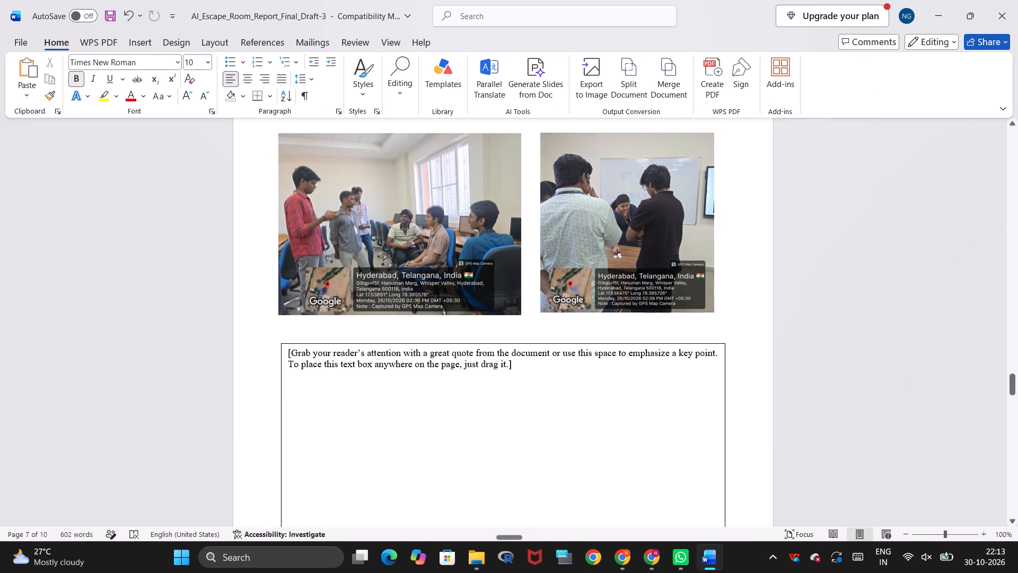
left_click(529, 374)
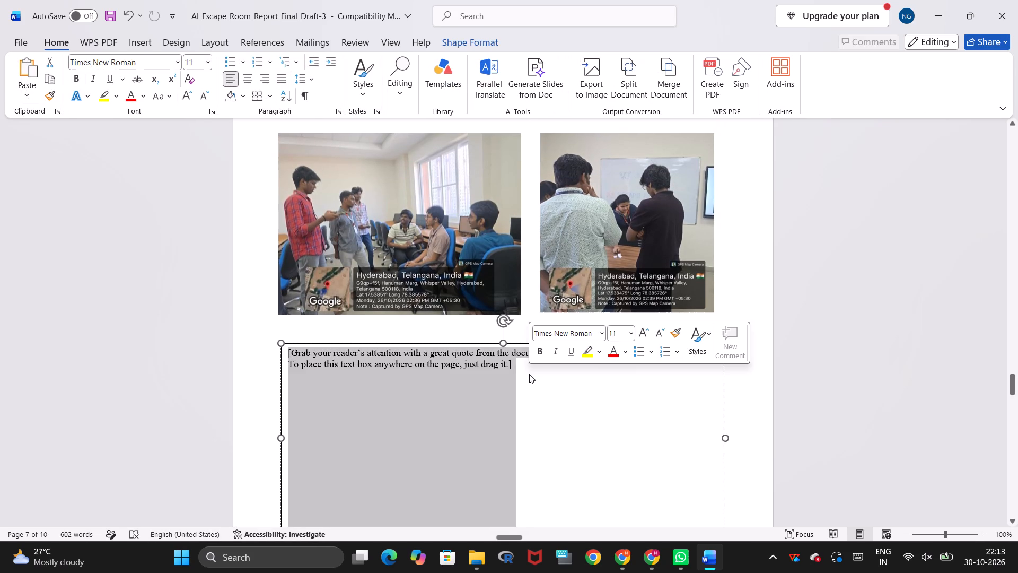
left_click(529, 374)
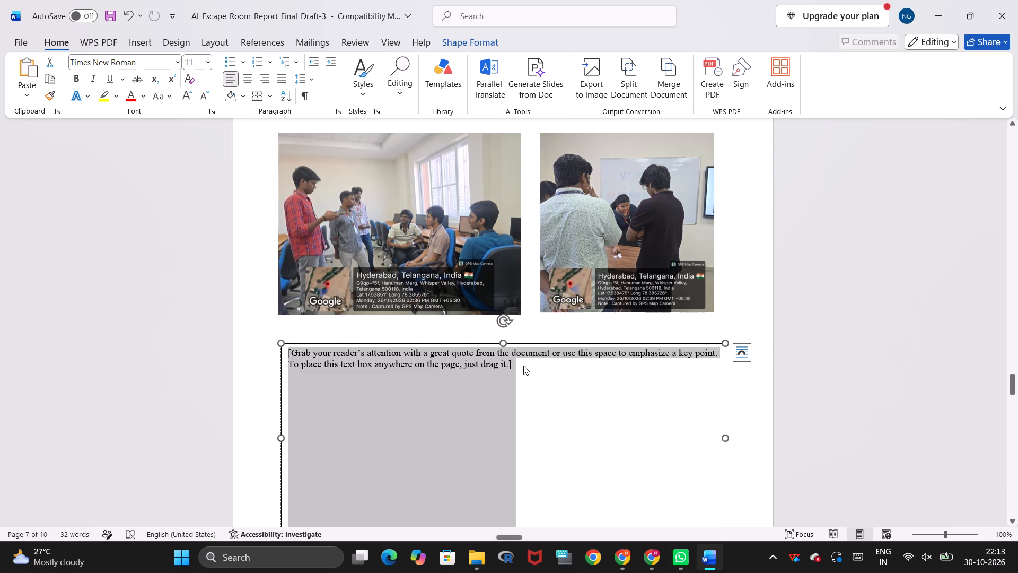
left_click(523, 366)
left_click(513, 366)
scroll(513, 366, "down", 1)
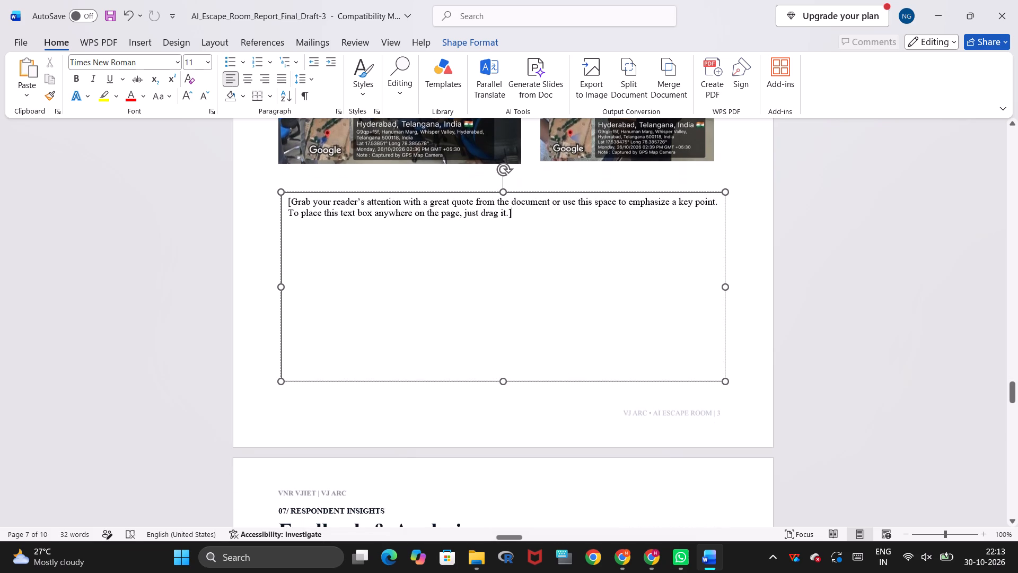
key("Return")
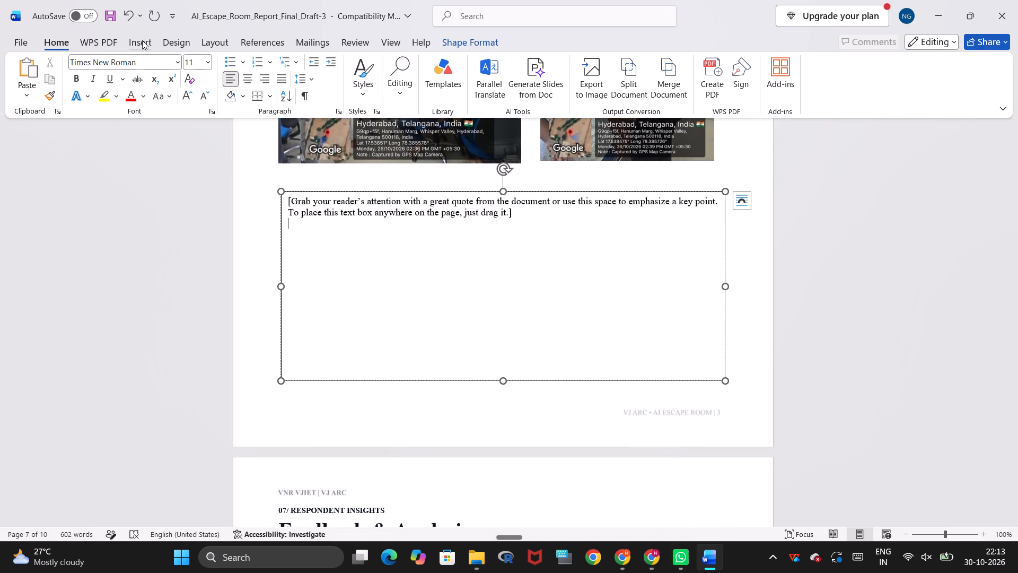
left_click(142, 40)
scroll(120, 81, "up", 1)
left_click(113, 90)
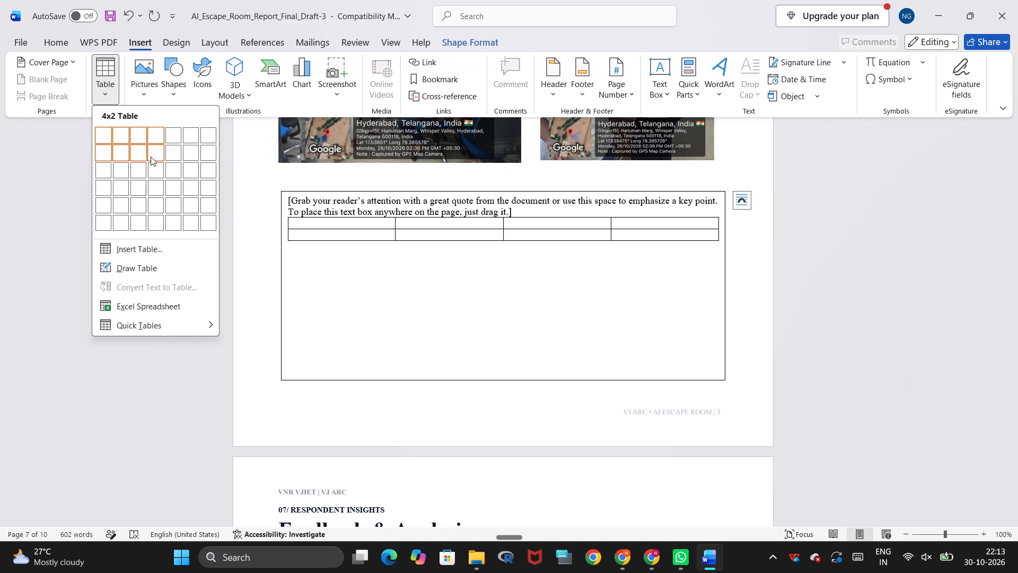
left_click(140, 181)
key("ctrl+v")
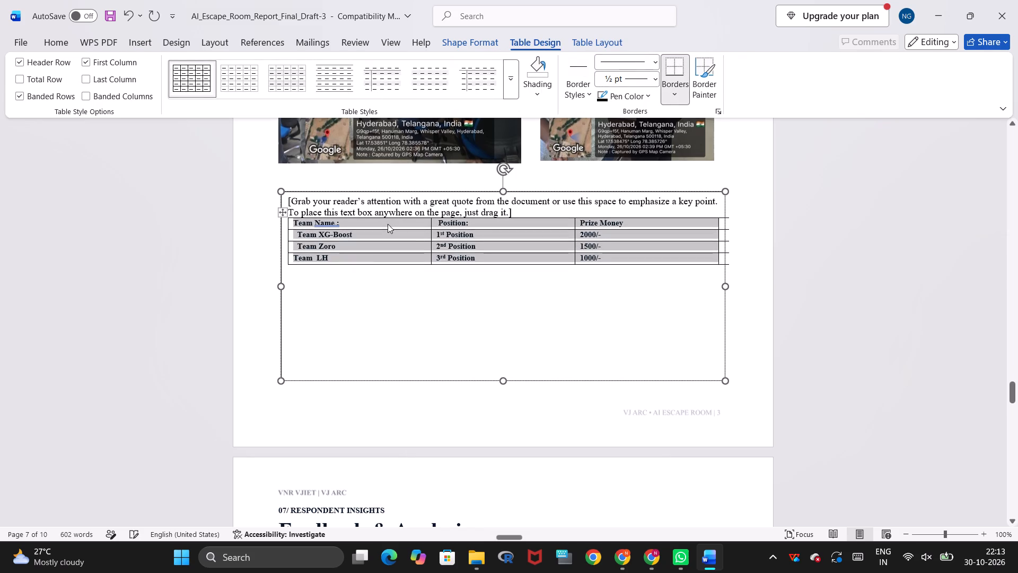
left_click(526, 306)
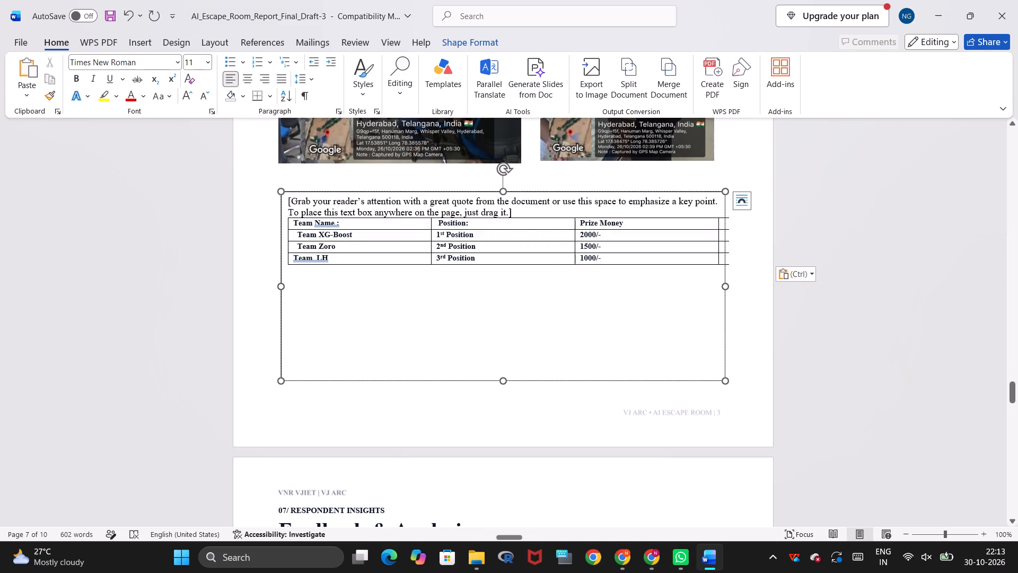
Replace the placeholder text above the winners table with the heading WINNERS and set its font size to 9.
left_click_drag(521, 216, 313, 193)
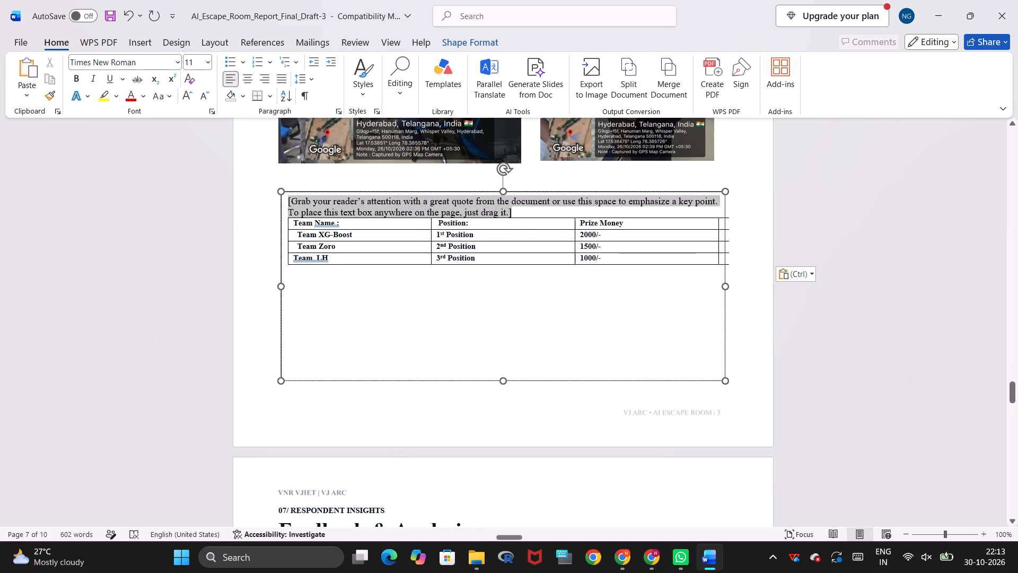
left_click_drag(313, 193, 311, 193)
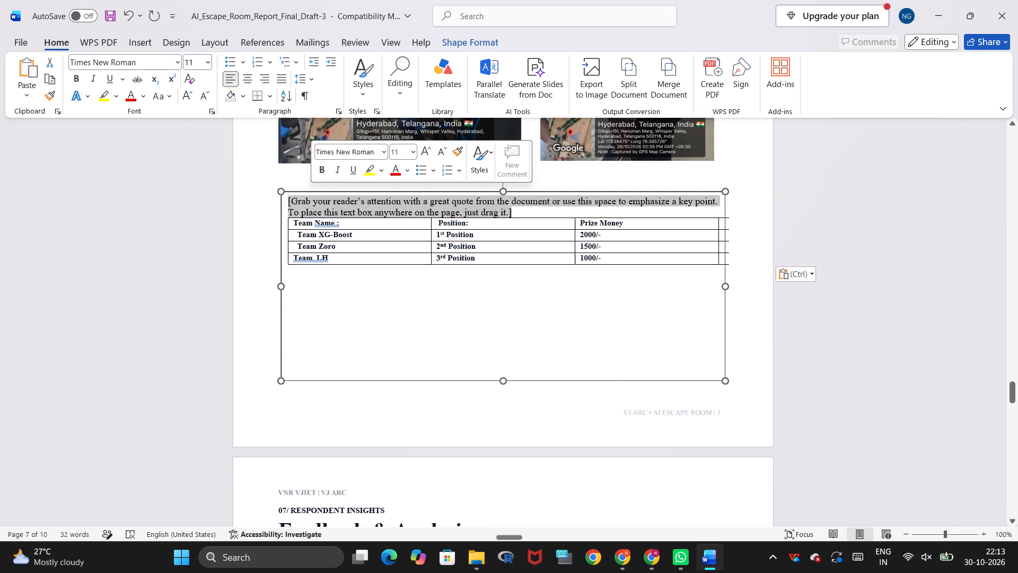
type("WINNERS")
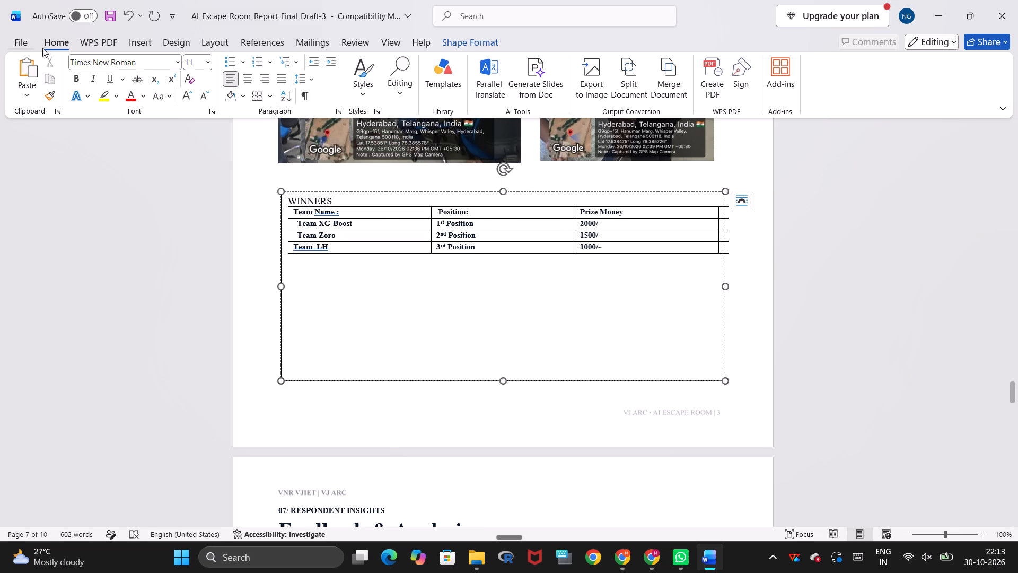
left_click_drag(335, 196, 302, 195)
left_click_drag(302, 195, 291, 197)
left_click(210, 66)
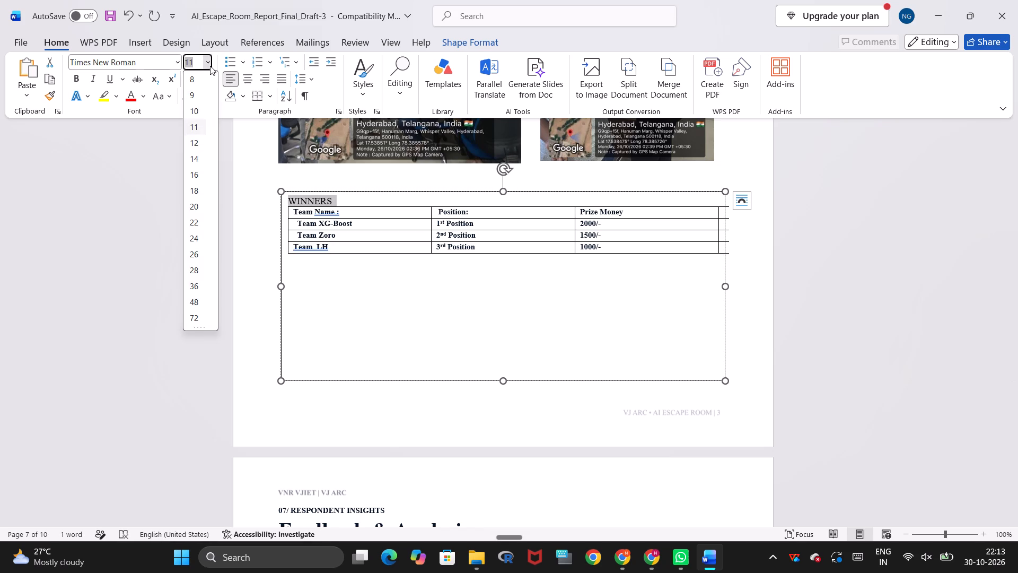
left_click(197, 102)
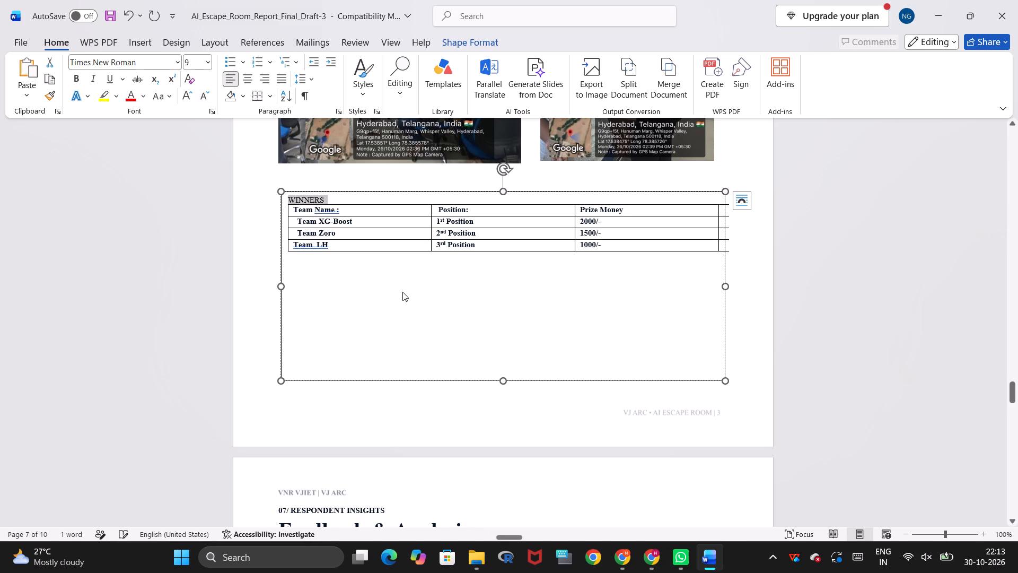
Prefix the WINNERS heading with "06/" and make the whole heading bold.
left_click(290, 193)
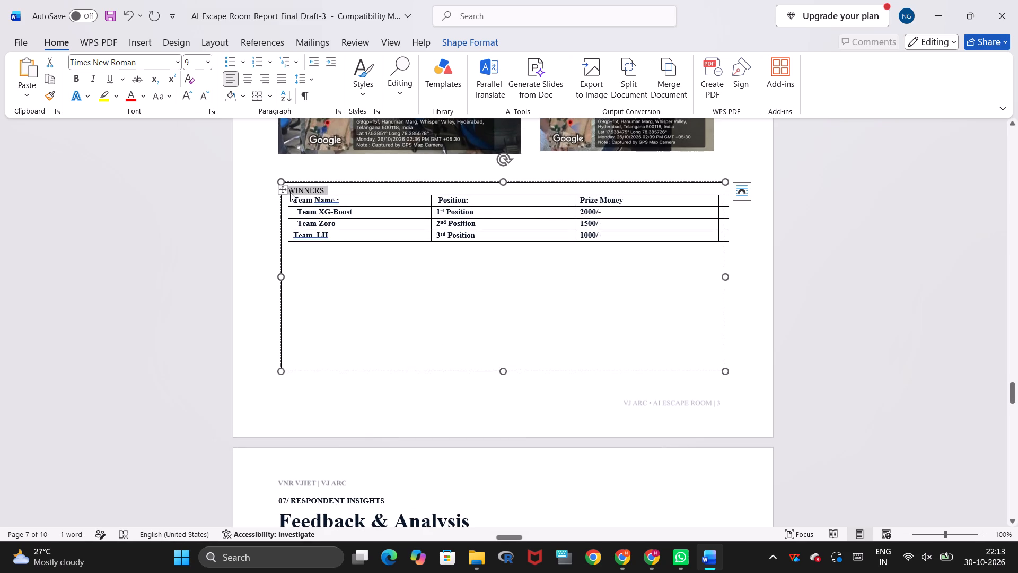
key("0")
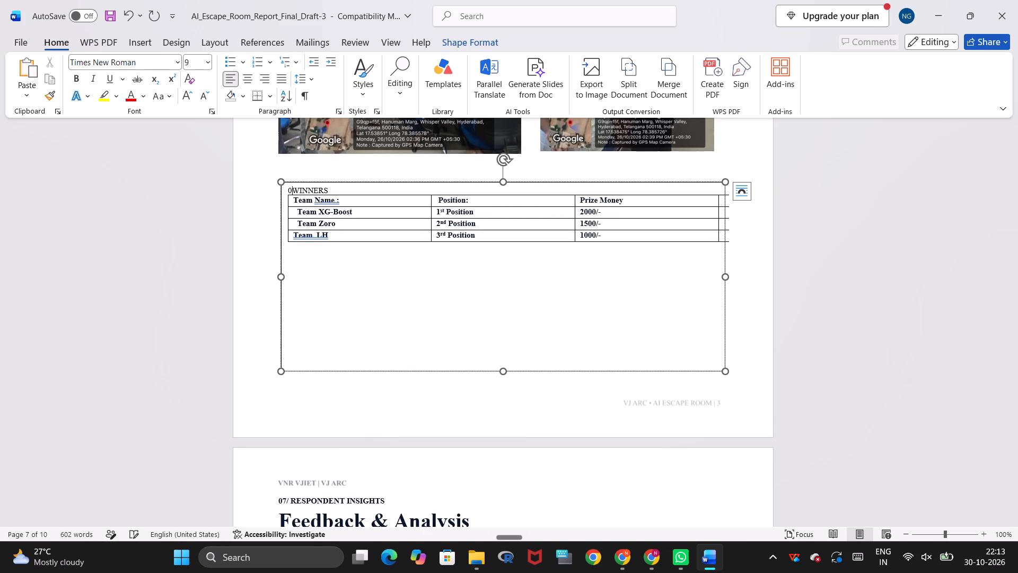
key("6")
key("slash")
left_click_drag(339, 188, 289, 192)
left_click(81, 79)
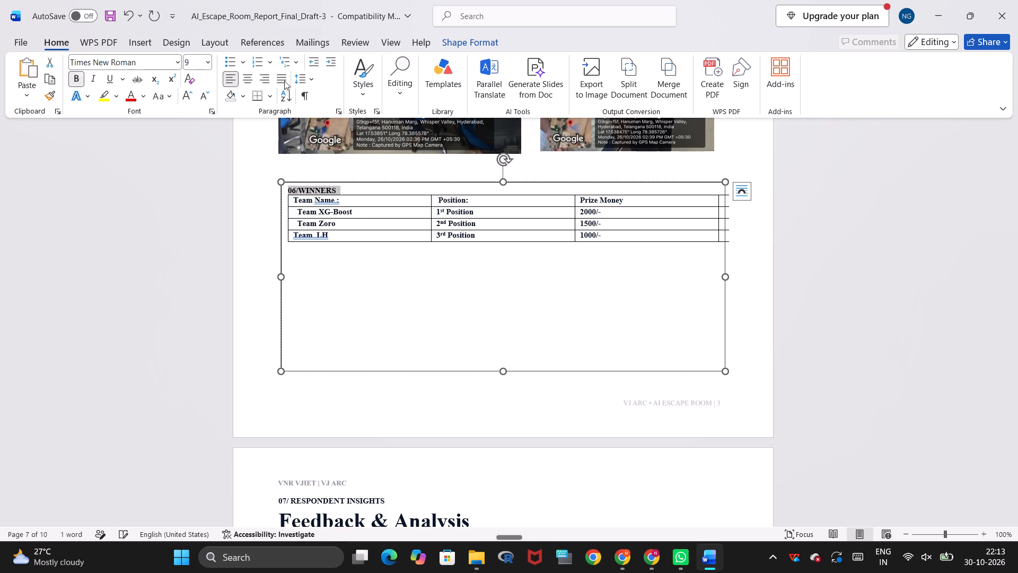
Add a blank line between the 06/WINNERS heading and the table.
left_click(349, 189)
key("Return")
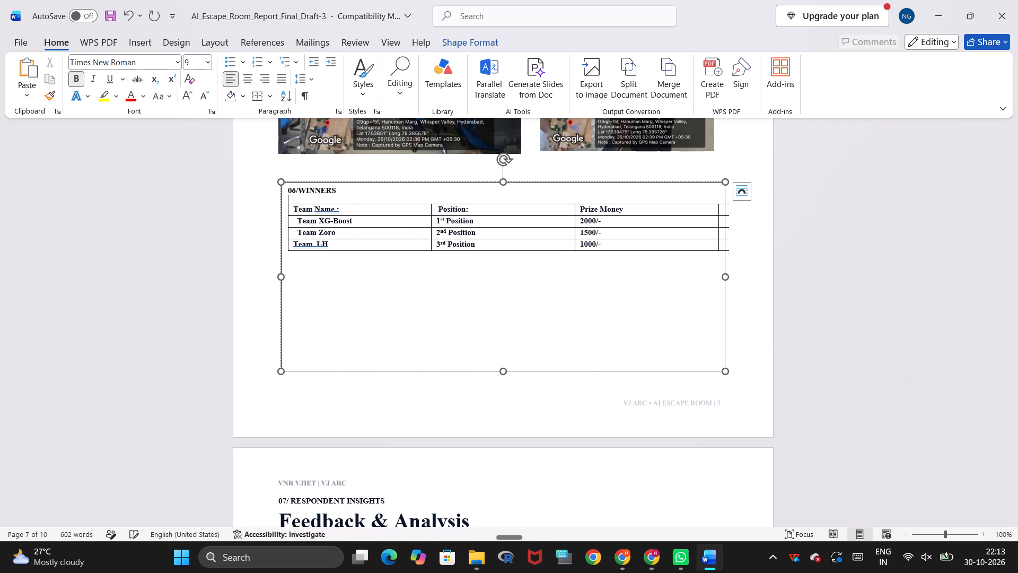
Remove the extra leading spaces before Team XG-Boost and Team Zoro in the winners table.
left_click(299, 221)
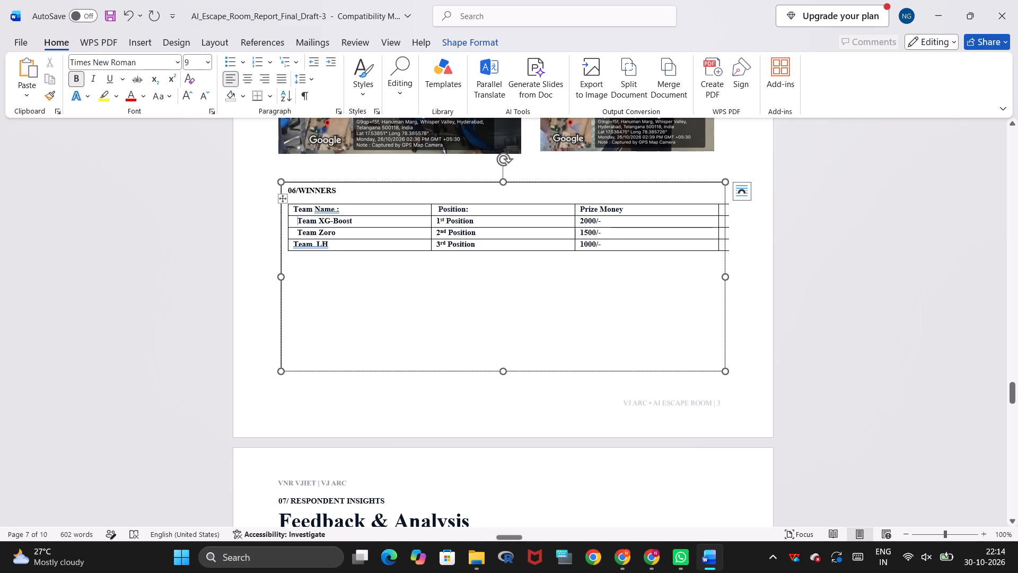
key("BackSpace")
key("BackSpace")
key("Down")
key("Right")
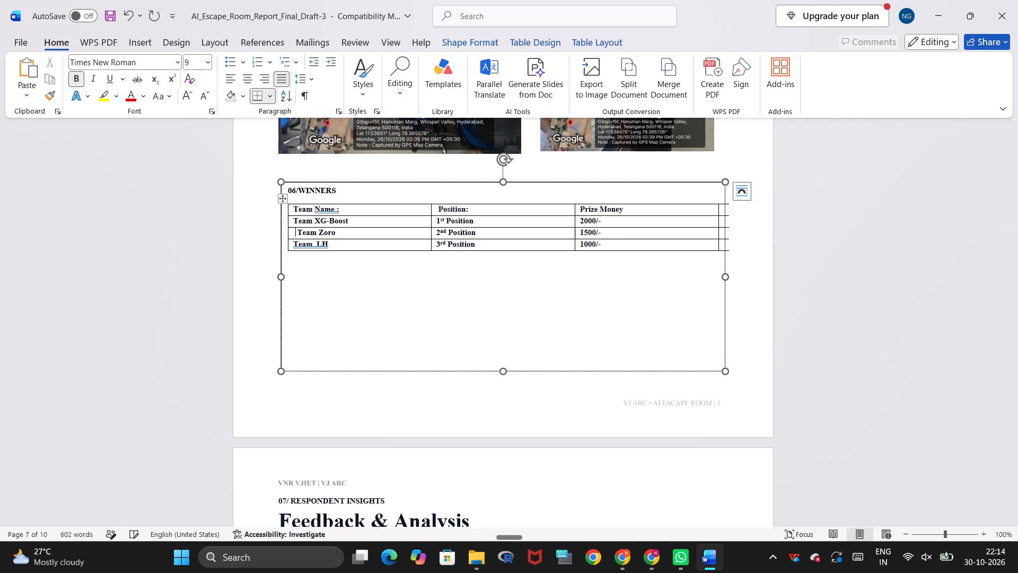
key("Right")
key("BackSpace")
key("BackSpace")
key("Down")
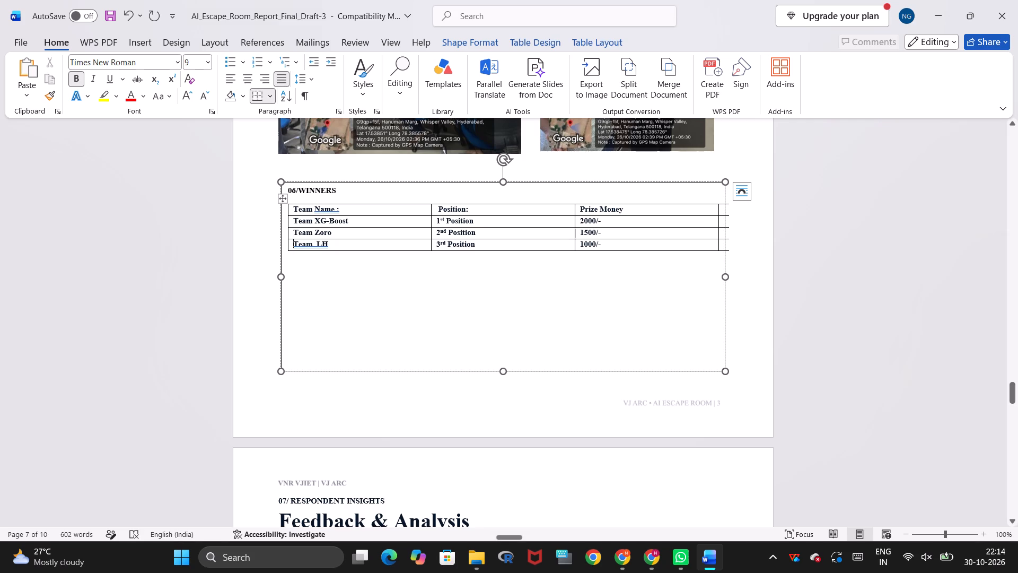
Narrow the Prize Money column of the winners table by moving its outer border inward.
left_click_drag(717, 224, 697, 225)
Delete the three empty columns after Prize Money in the winners table.
left_click(704, 221)
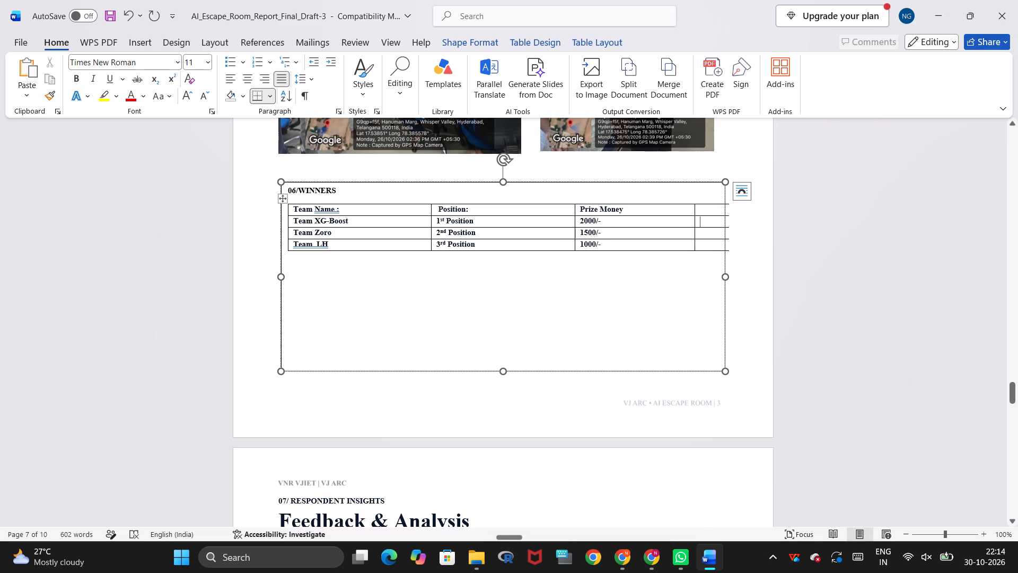
right_click(704, 221)
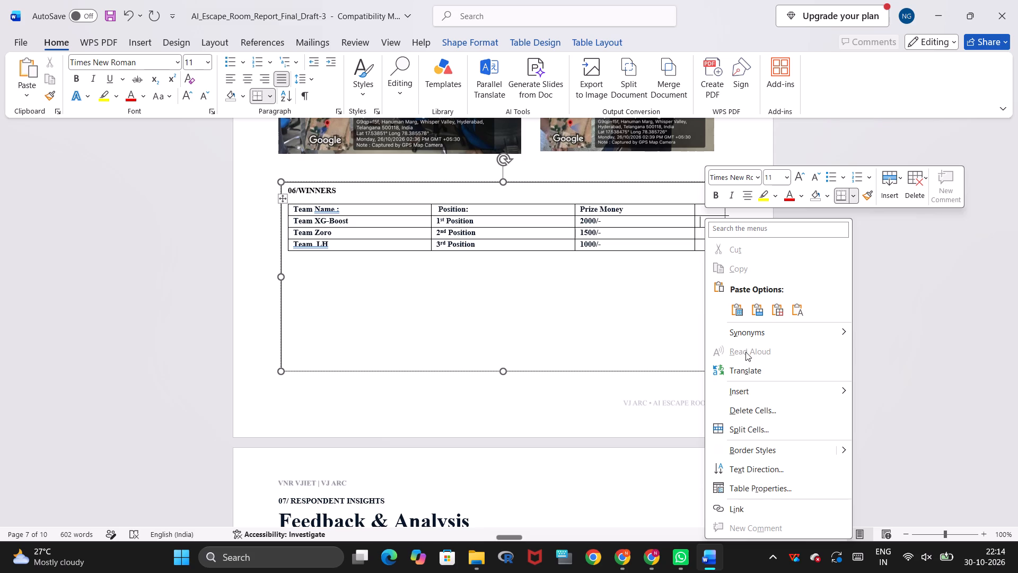
left_click(765, 411)
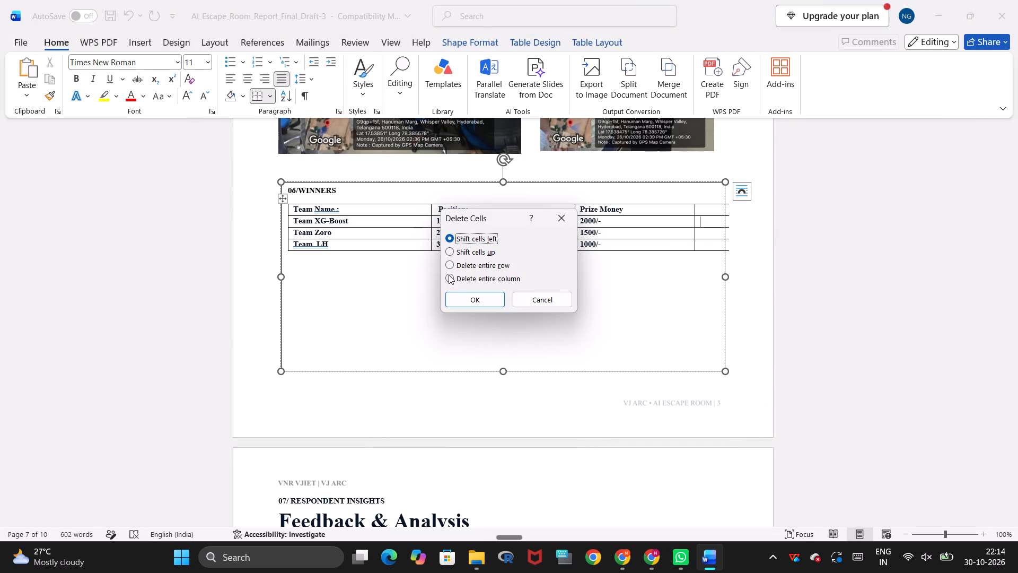
left_click(449, 275)
left_click(462, 304)
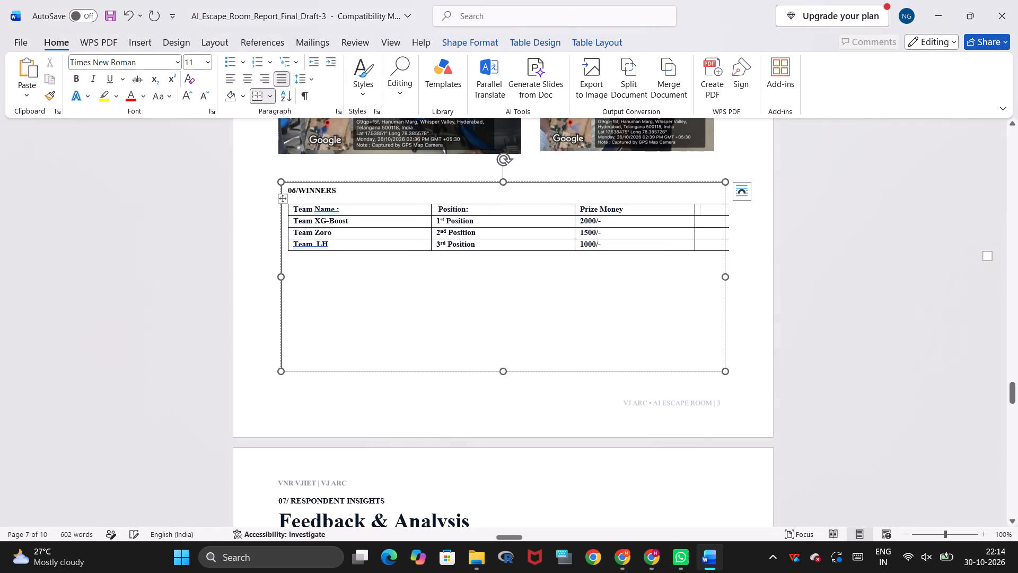
right_click(707, 217)
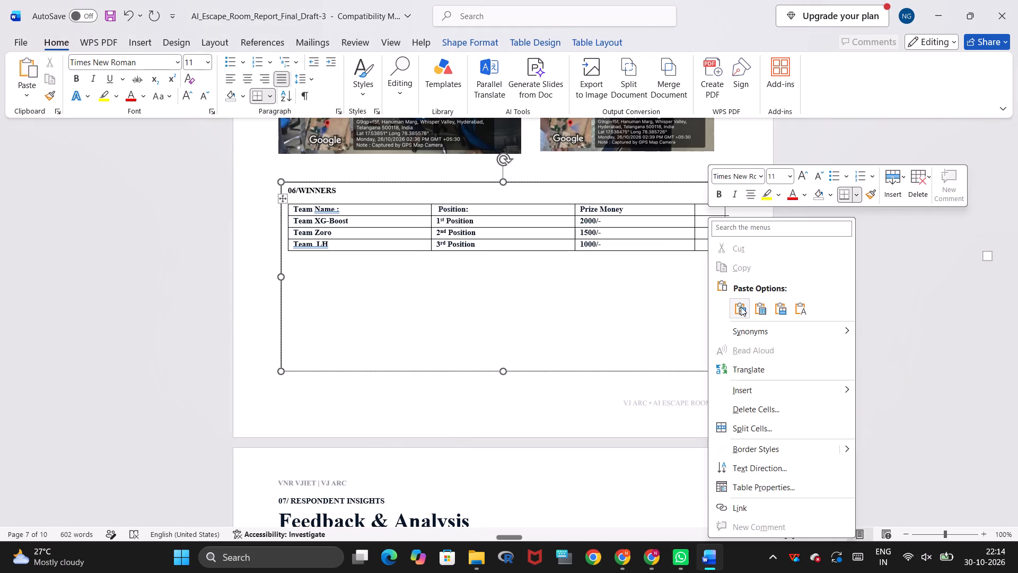
left_click(750, 403)
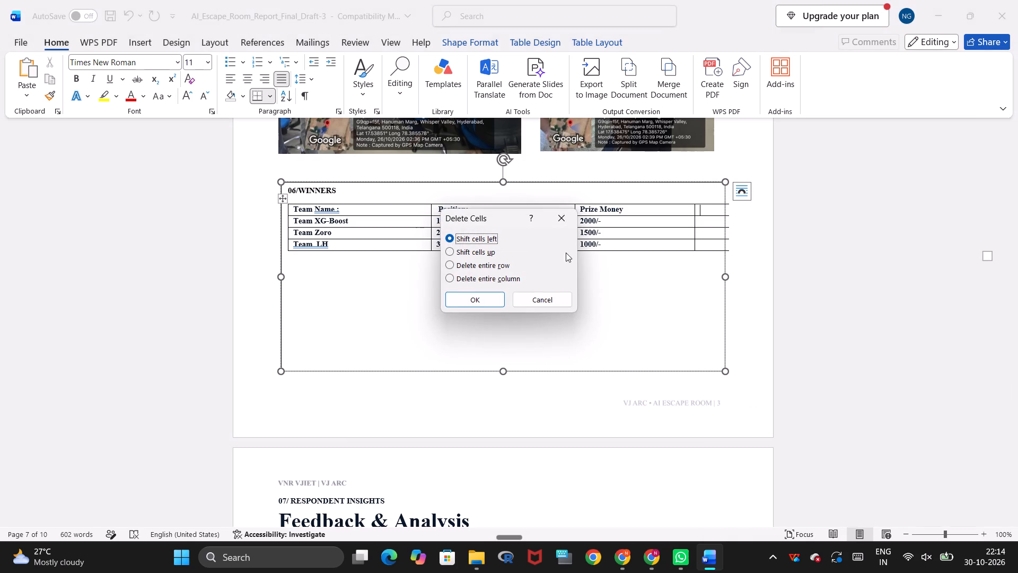
left_click(453, 281)
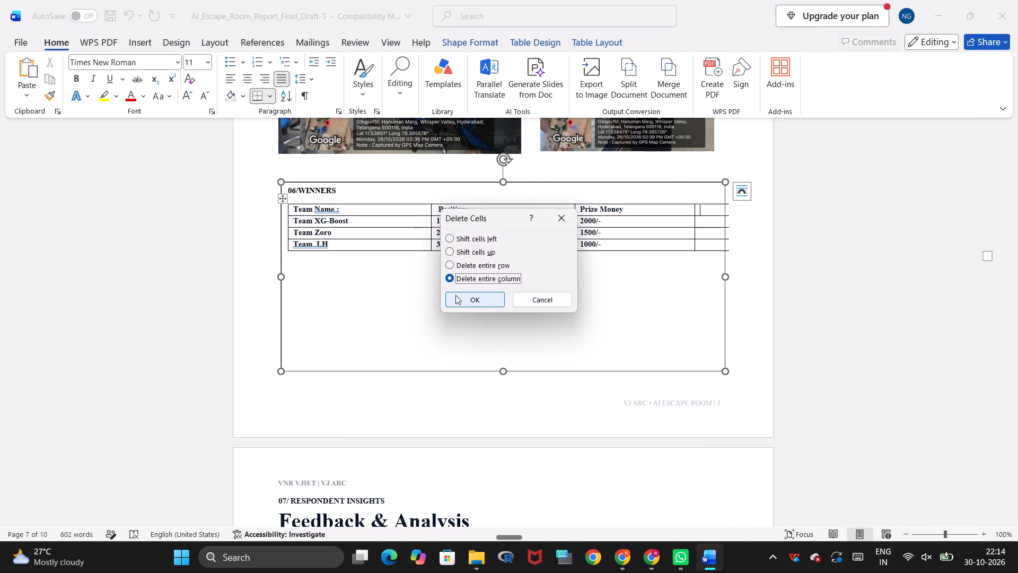
left_click(455, 295)
right_click(713, 223)
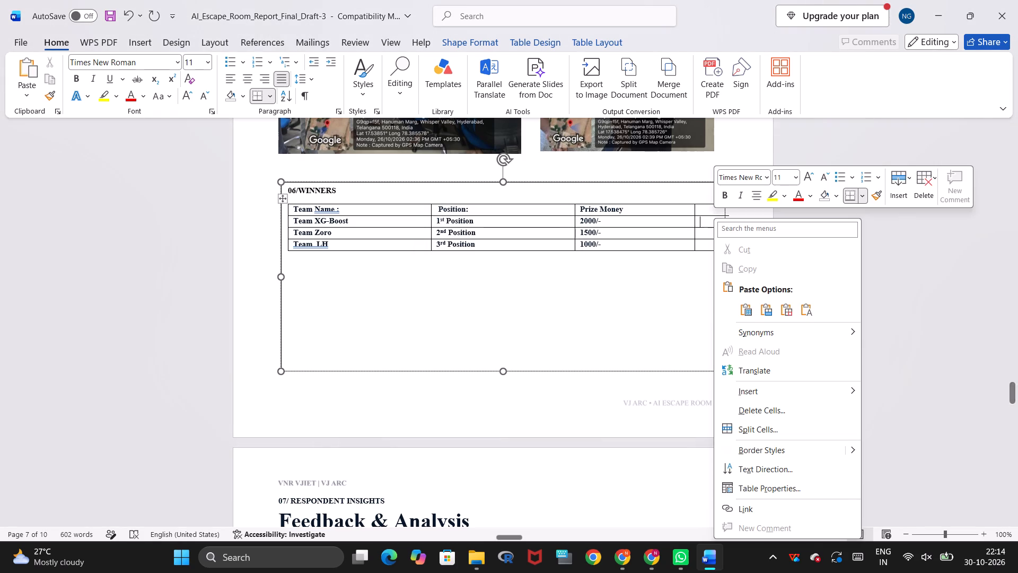
left_click(757, 406)
left_click(451, 275)
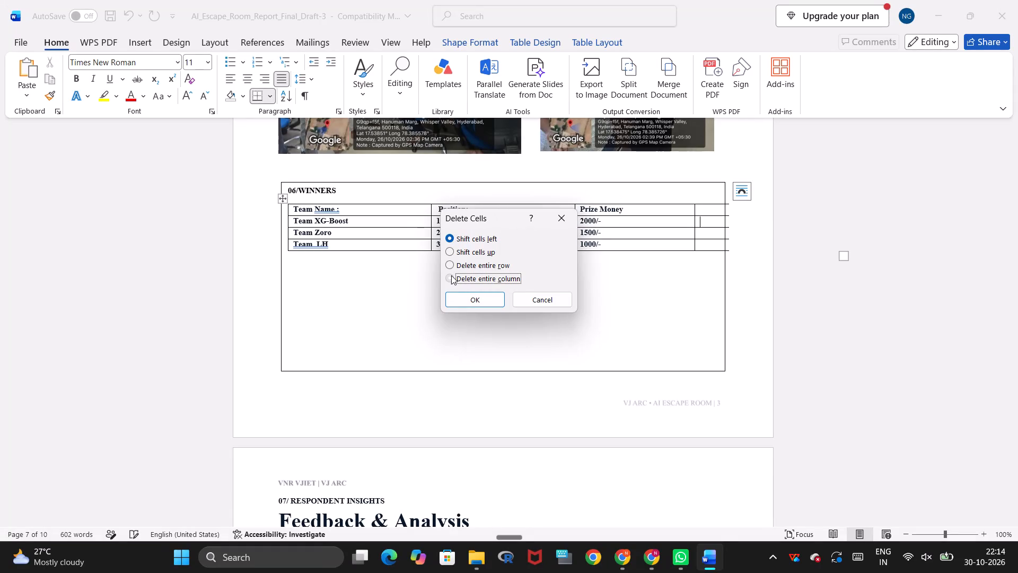
left_click(456, 296)
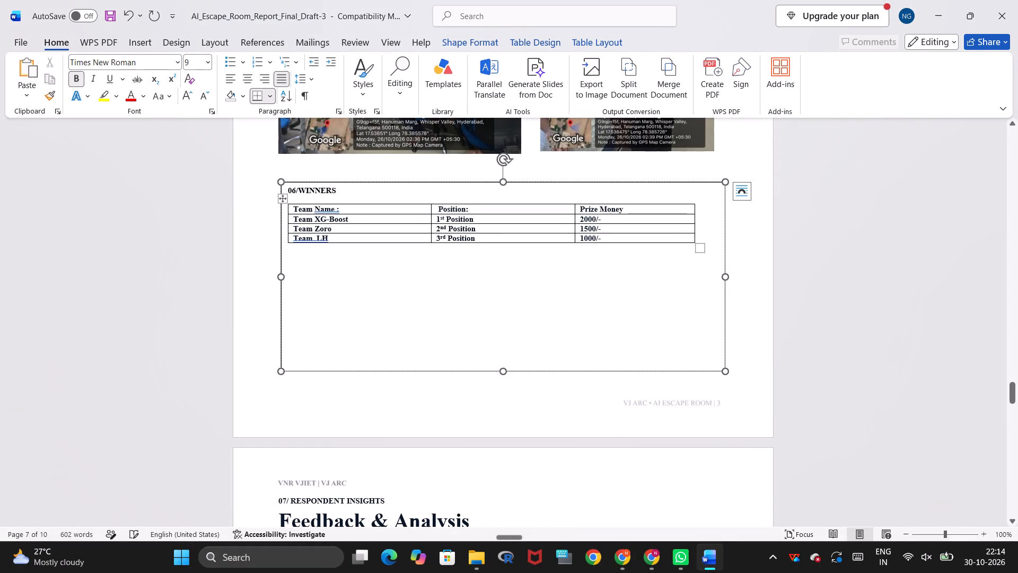
left_click(534, 274)
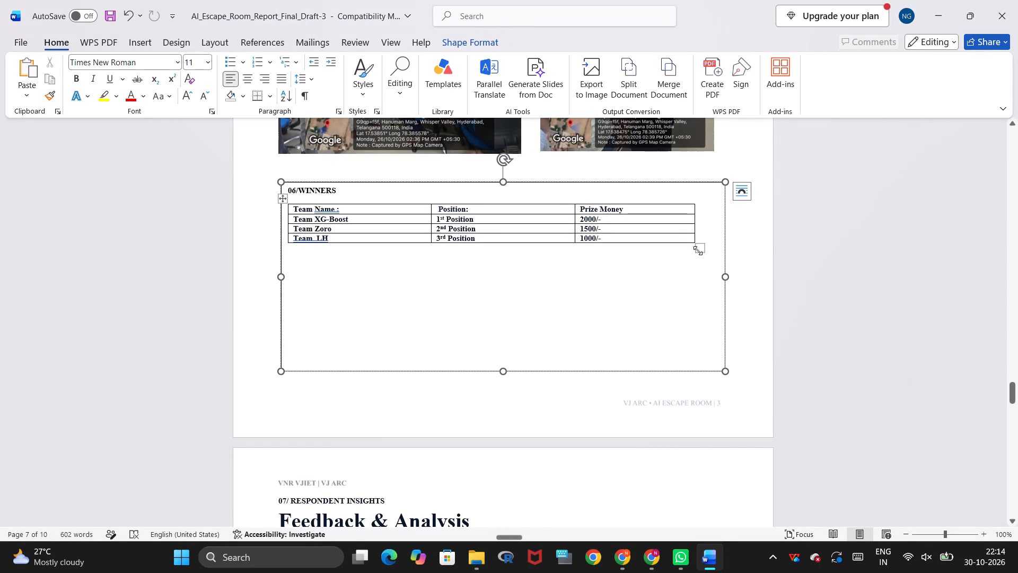
Enlarge the whole winners table slightly in width and height within its text box, making the rows taller.
left_click_drag(698, 250, 704, 265)
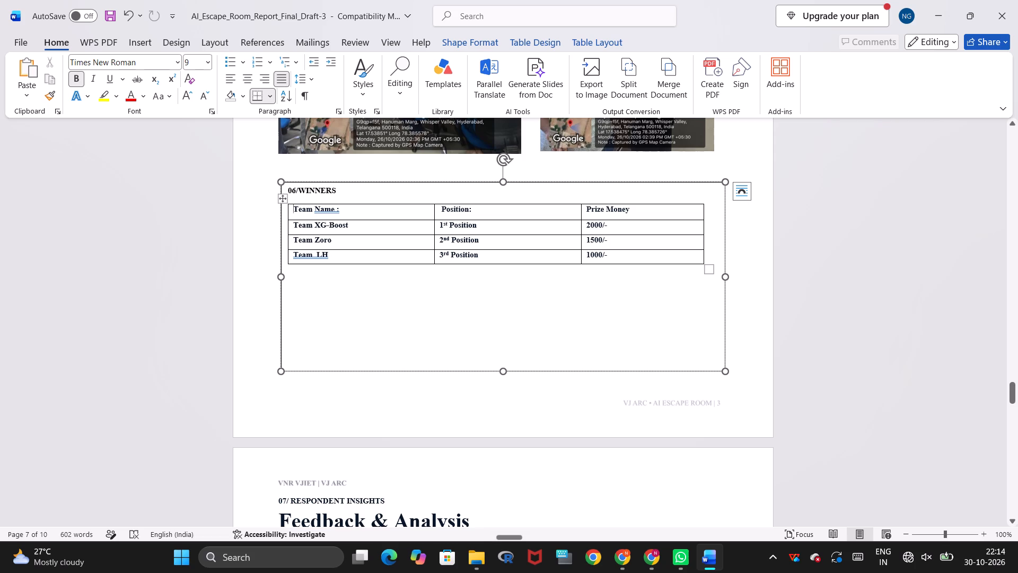
left_click(563, 290)
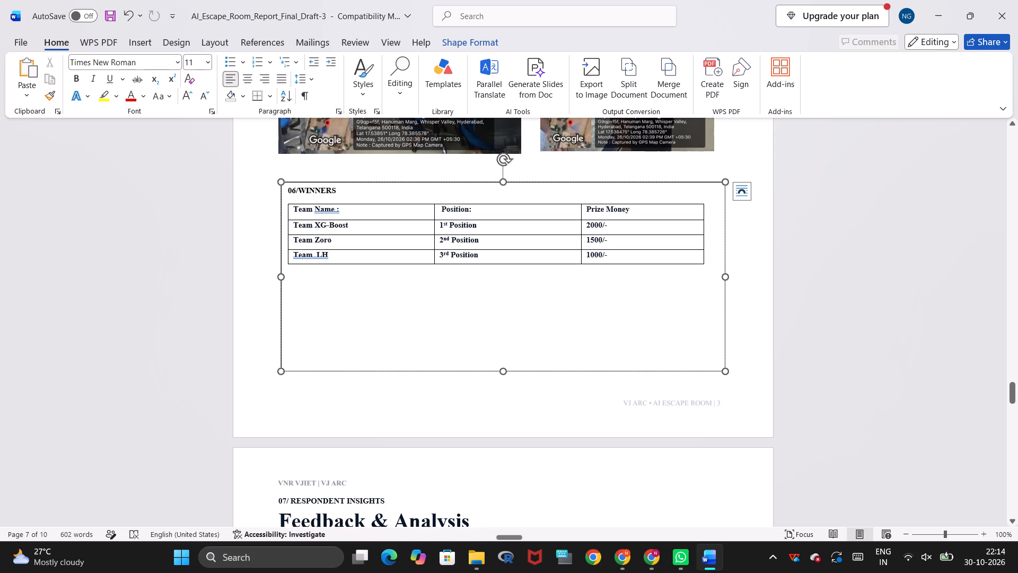
Insert a space after the slash so the table heading reads "06/ WINNERS".
left_click(300, 190)
key("space")
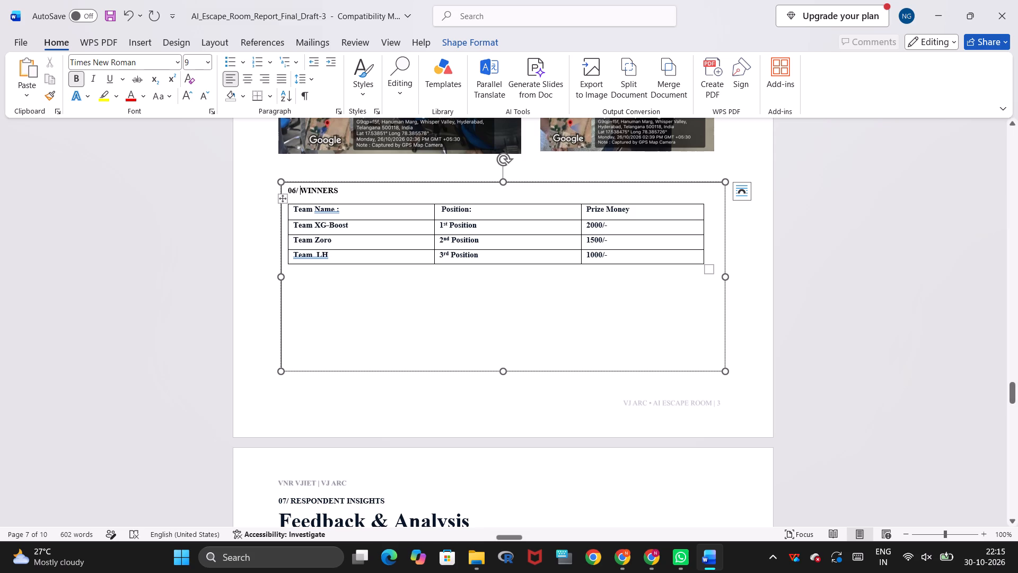
left_click(843, 248)
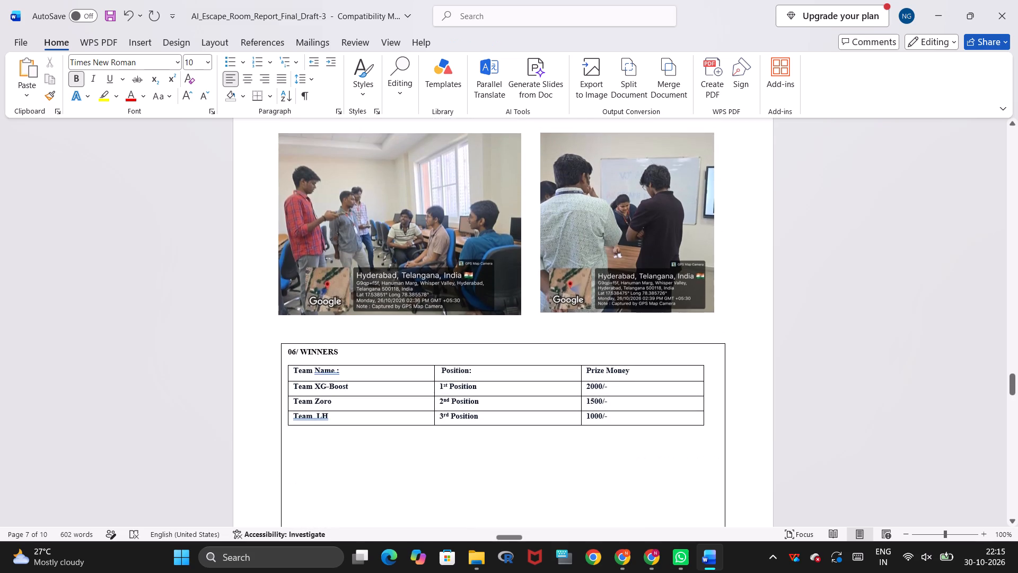
Set the shape outline of the text box around the winners table to white.
scroll(738, 194, "down", 1)
scroll(590, 244, "up", 1)
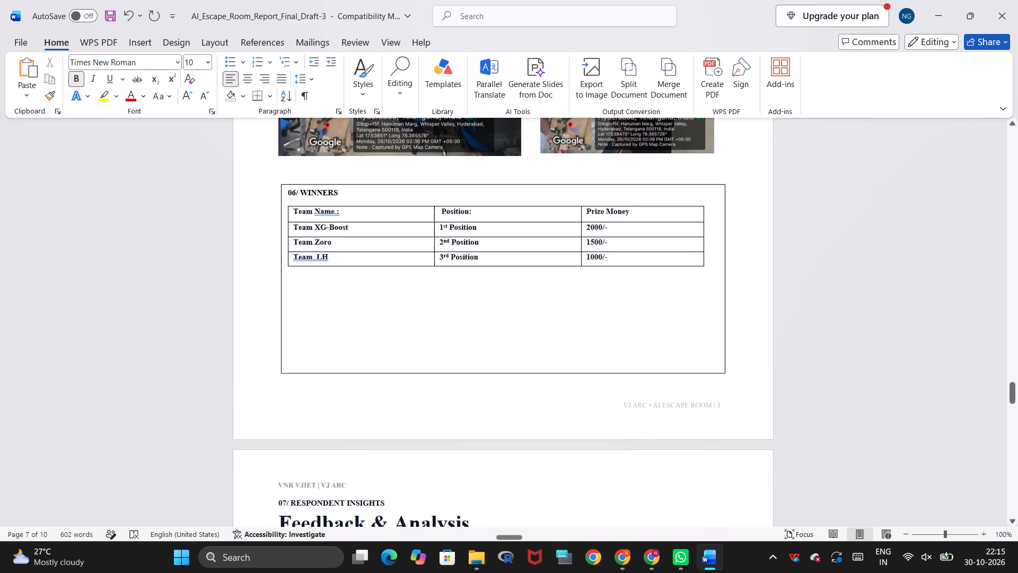
left_click(547, 315)
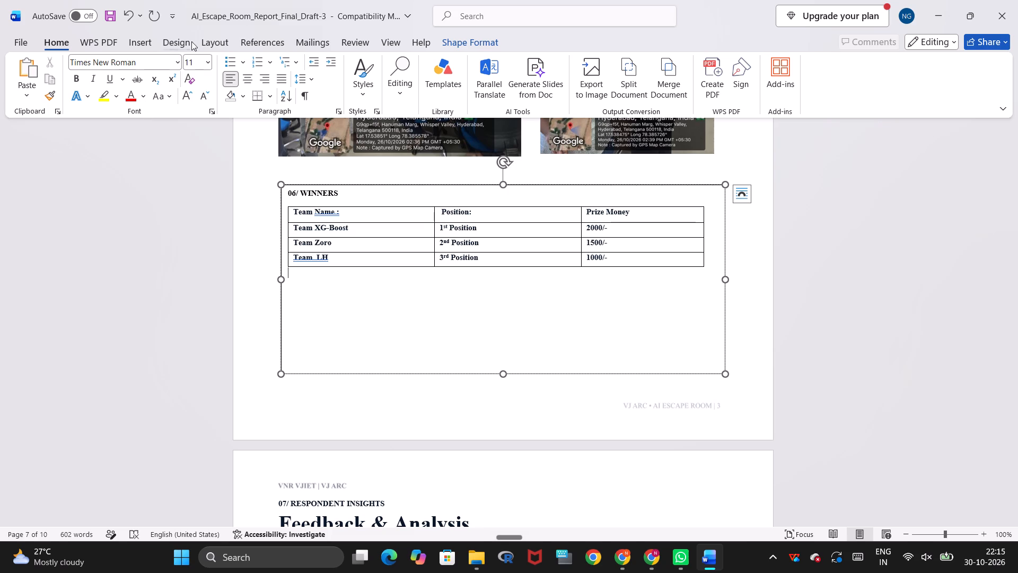
left_click(221, 47)
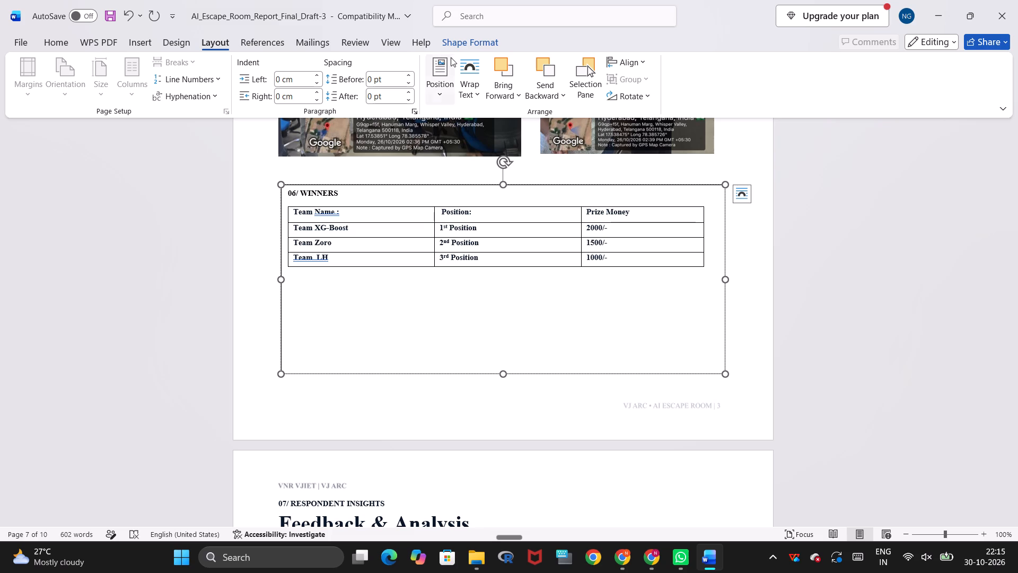
left_click(474, 36)
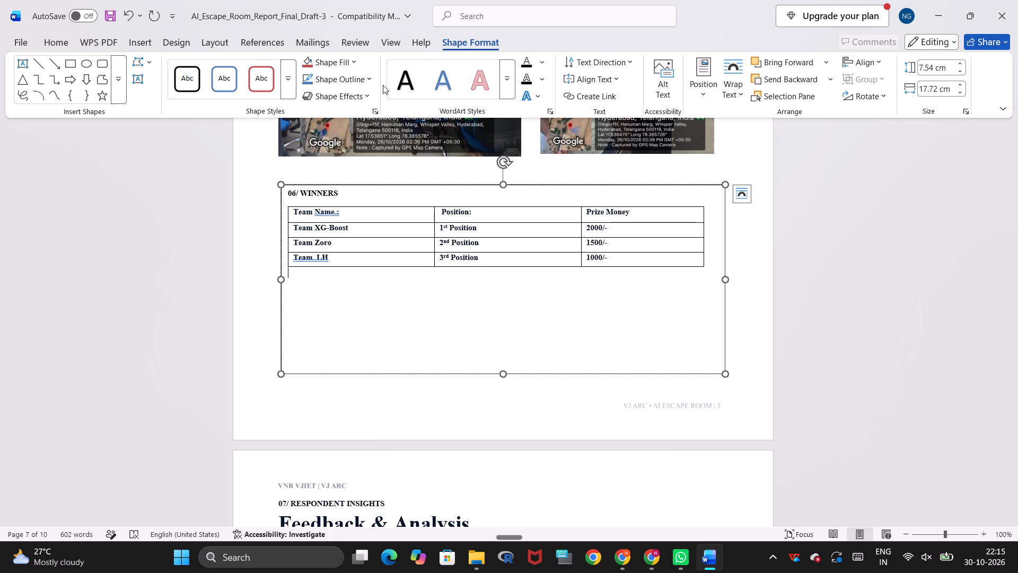
left_click(367, 82)
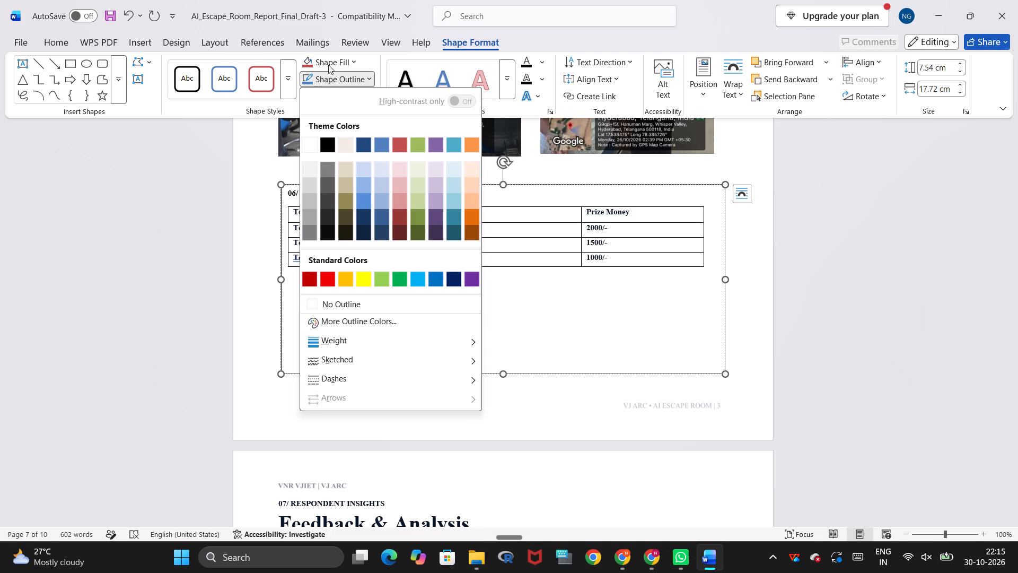
left_click(312, 145)
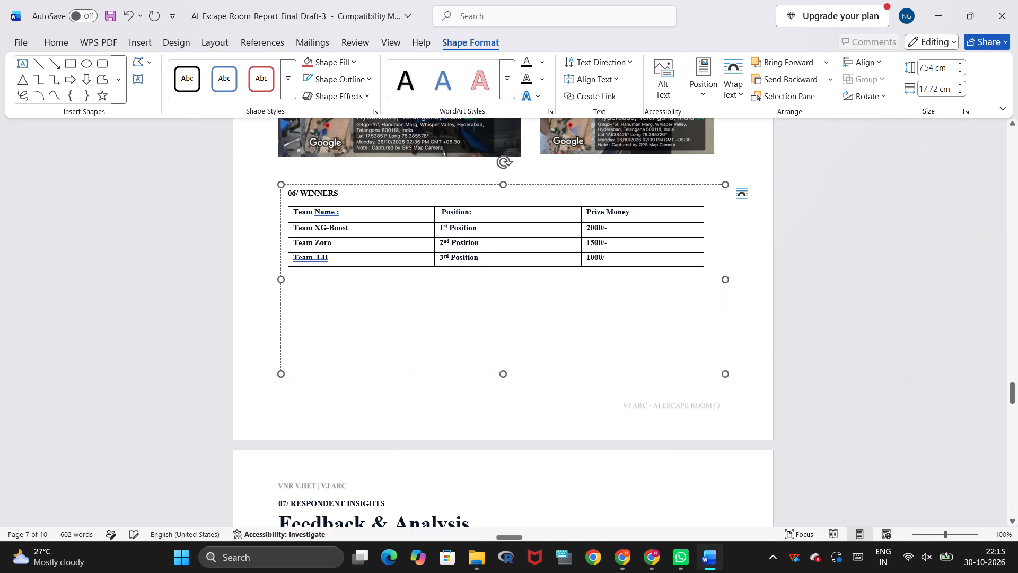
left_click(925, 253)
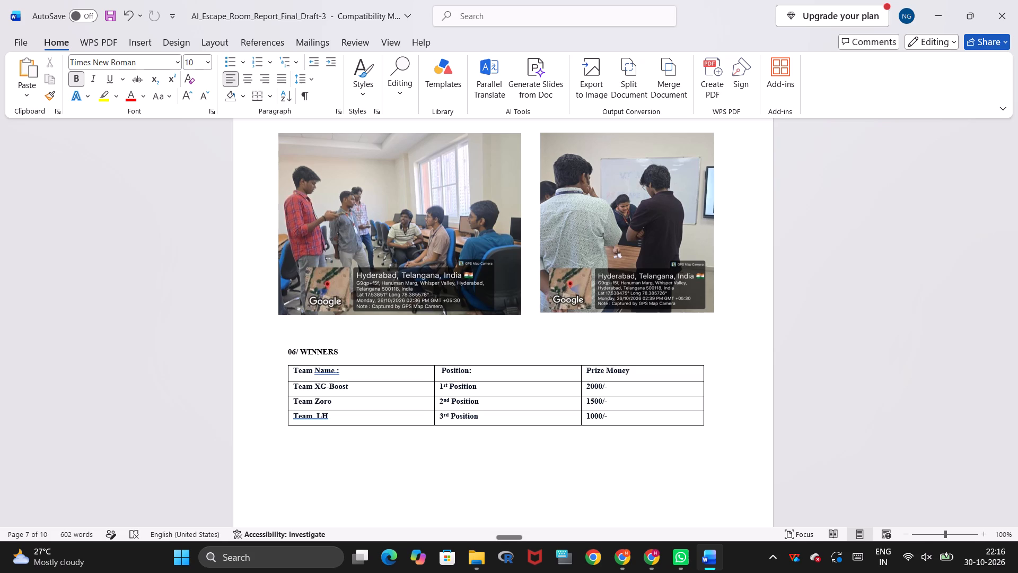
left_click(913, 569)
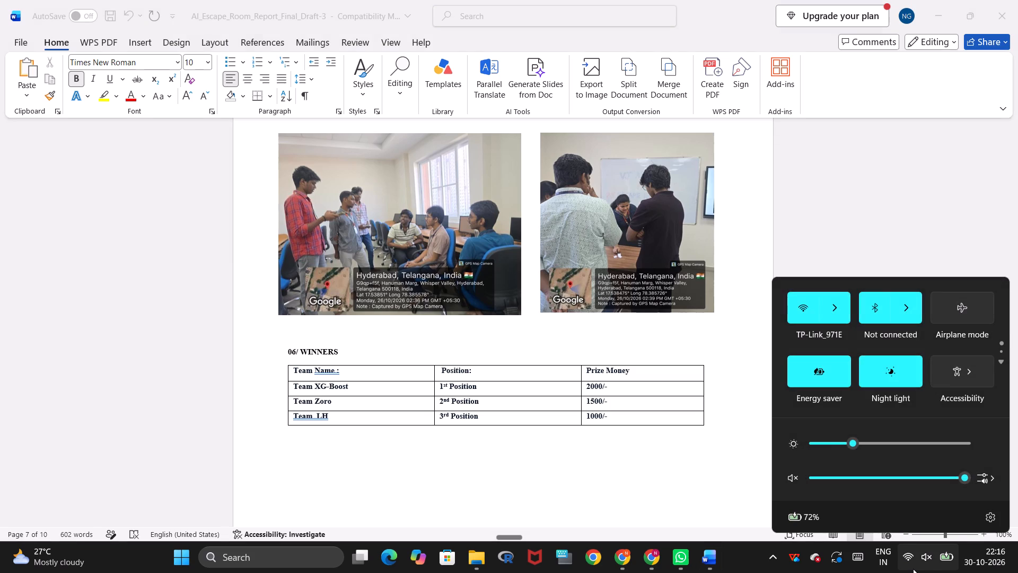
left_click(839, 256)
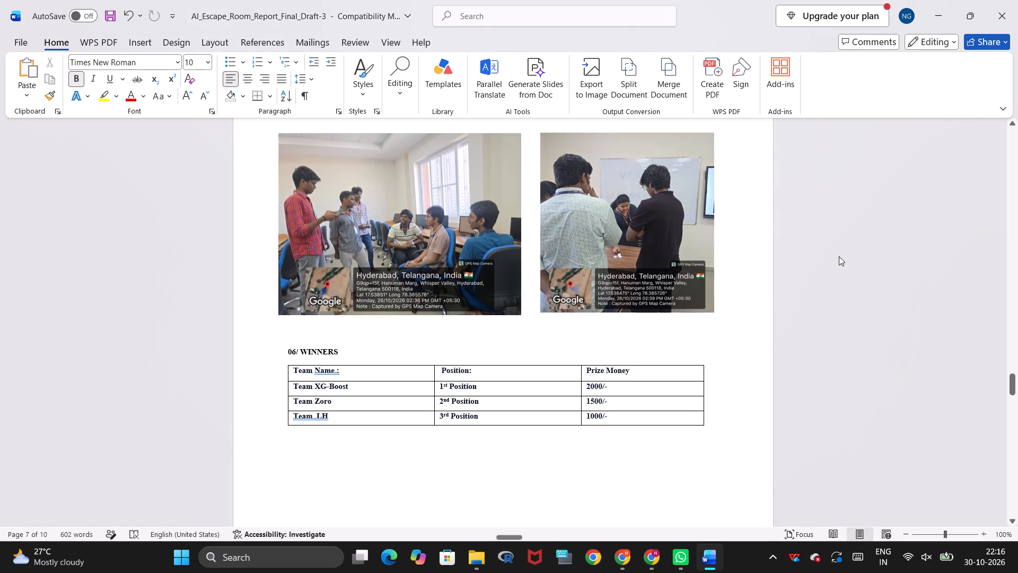
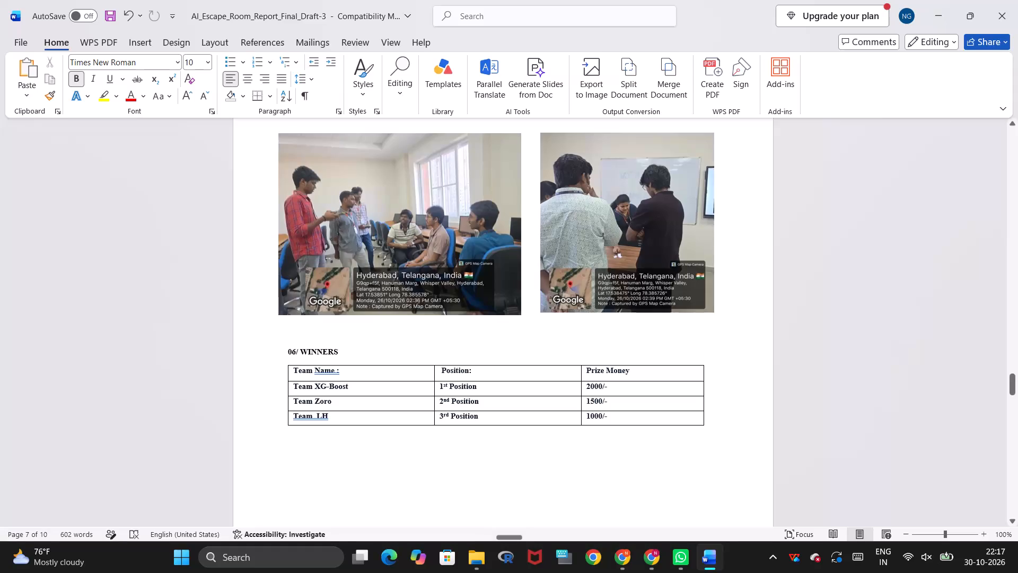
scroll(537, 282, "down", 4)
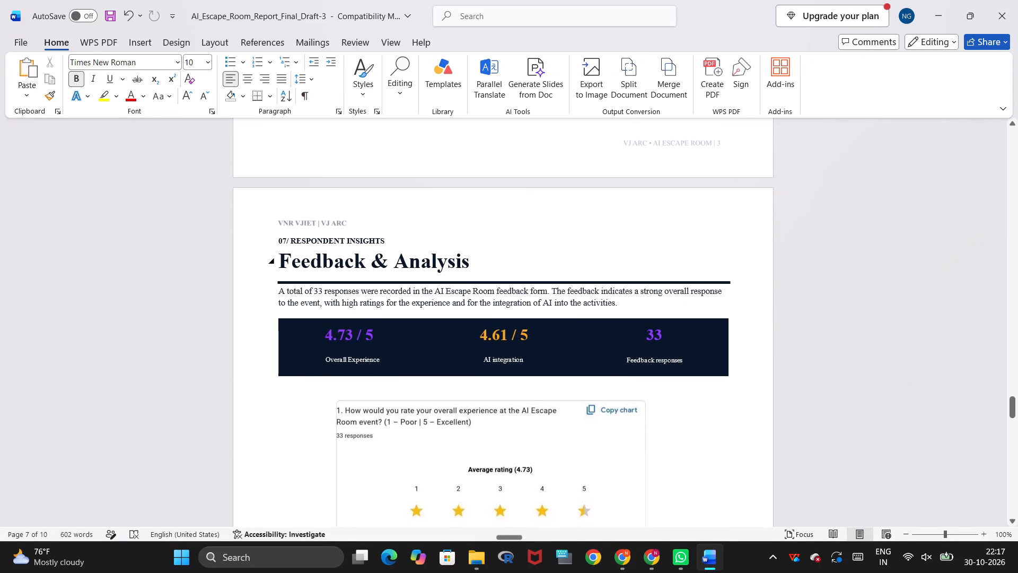
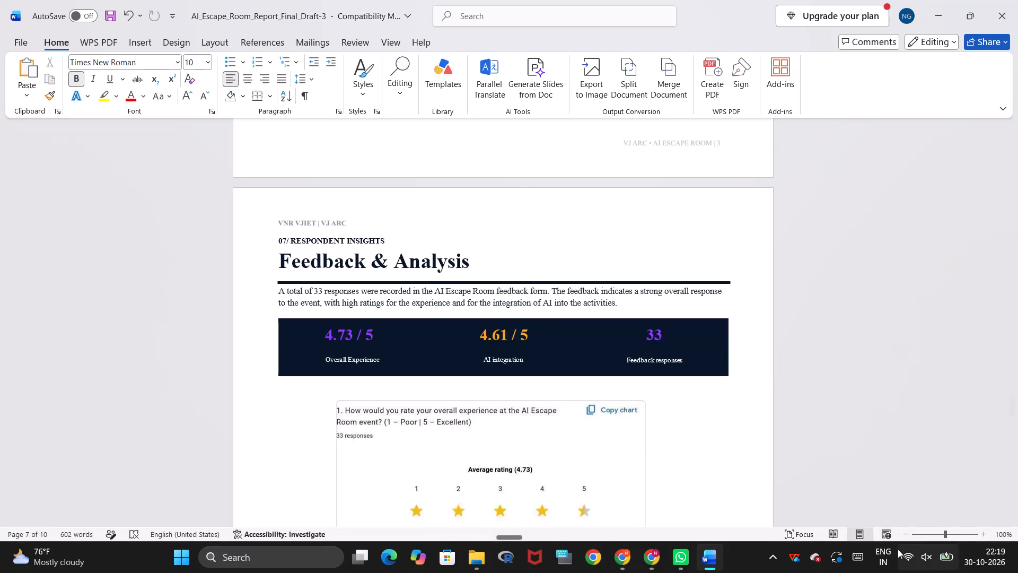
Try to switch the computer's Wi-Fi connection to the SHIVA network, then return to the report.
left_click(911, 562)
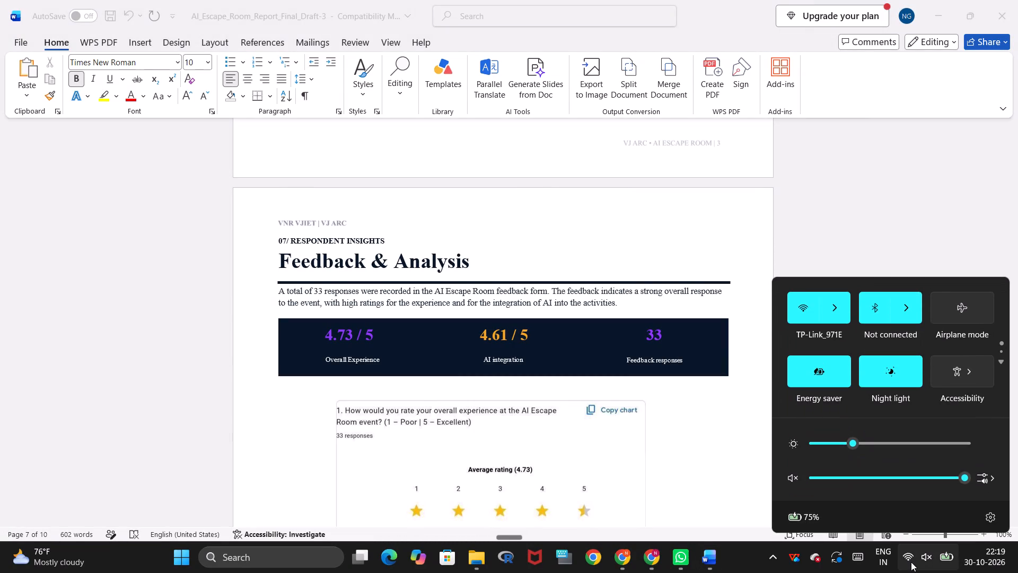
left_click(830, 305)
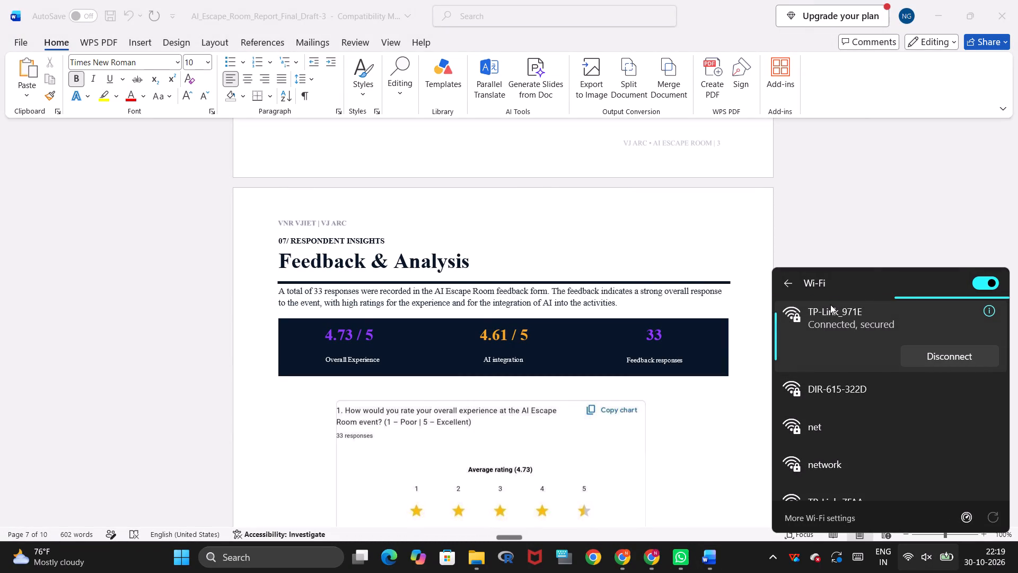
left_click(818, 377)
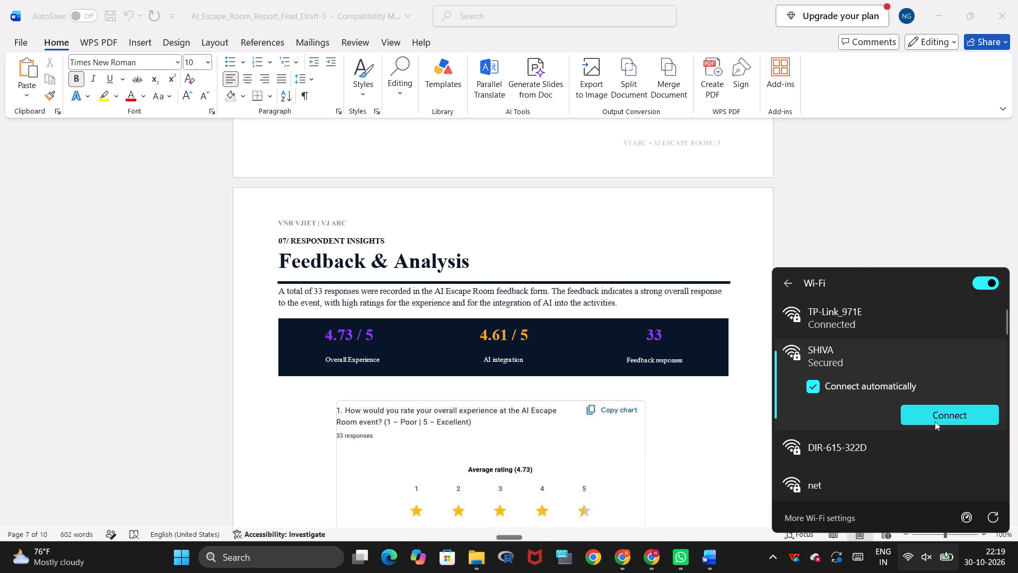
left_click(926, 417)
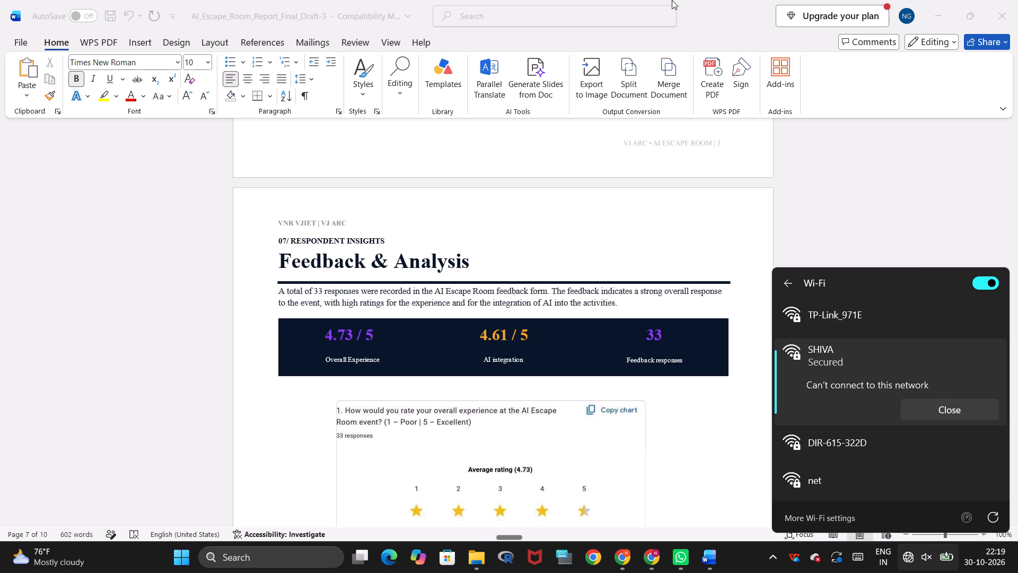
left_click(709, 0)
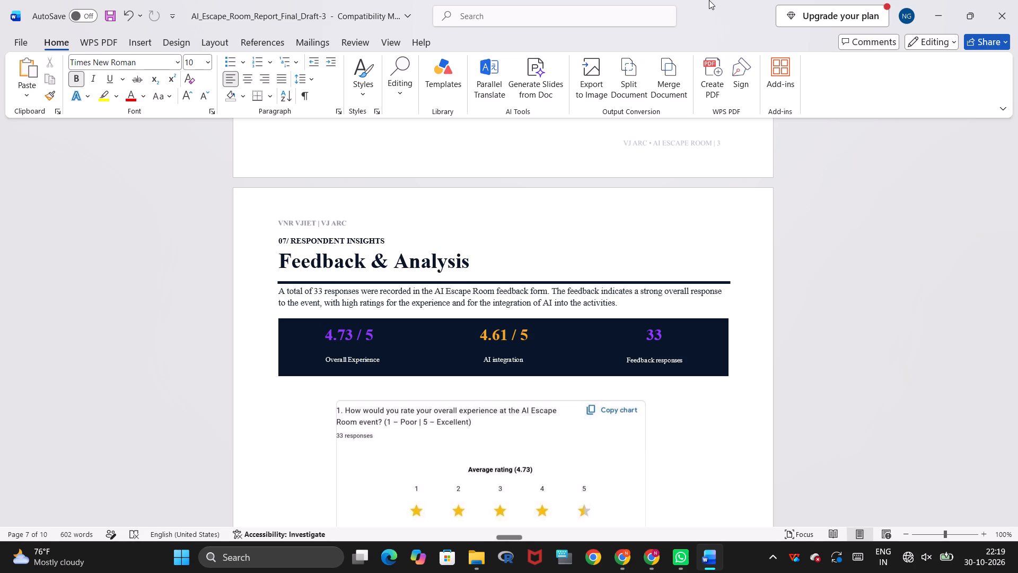
Start saving a copy of the report by browsing for a save location on the computer.
left_click(8, 47)
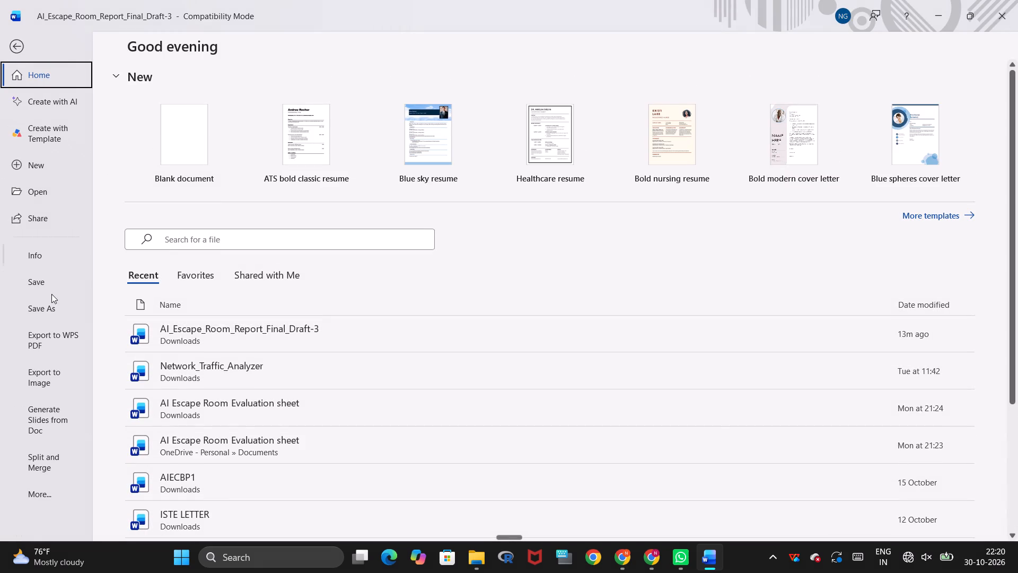
left_click(31, 307)
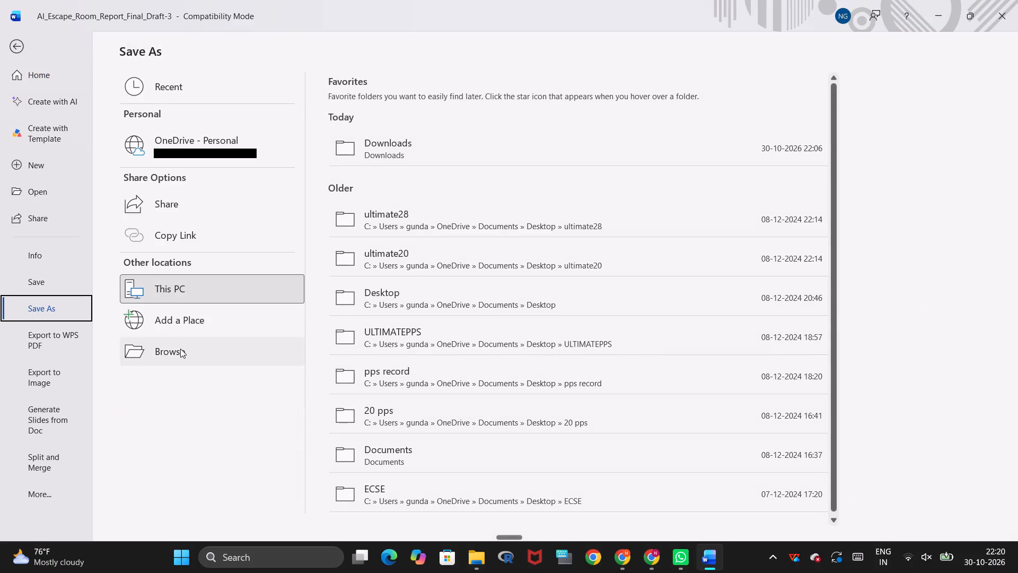
left_click(180, 349)
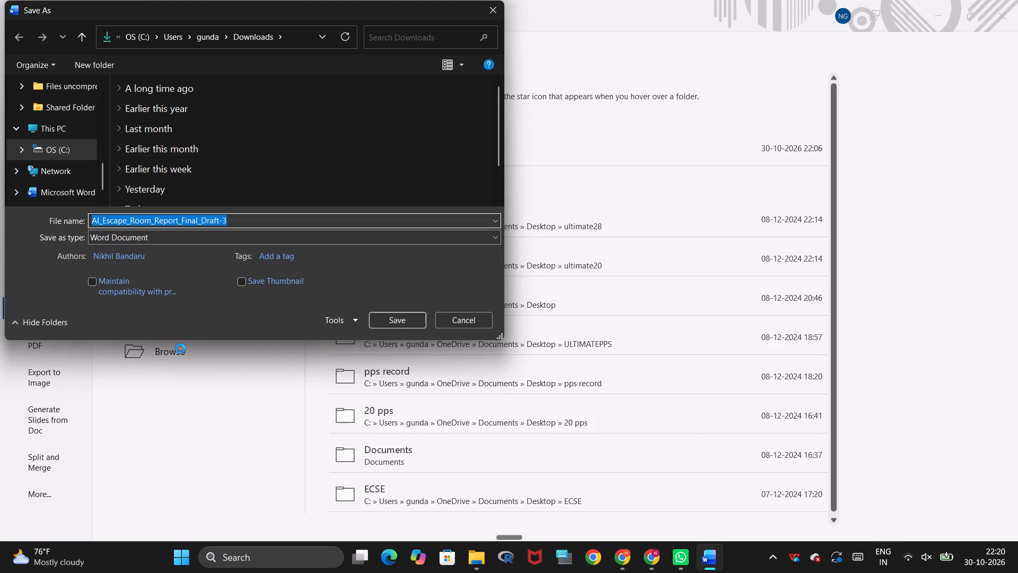
Save the report as a PDF named AI_Escape_Room_Report_Final_Draft-- in the Downloads folder.
left_click(244, 216)
key("BackSpace")
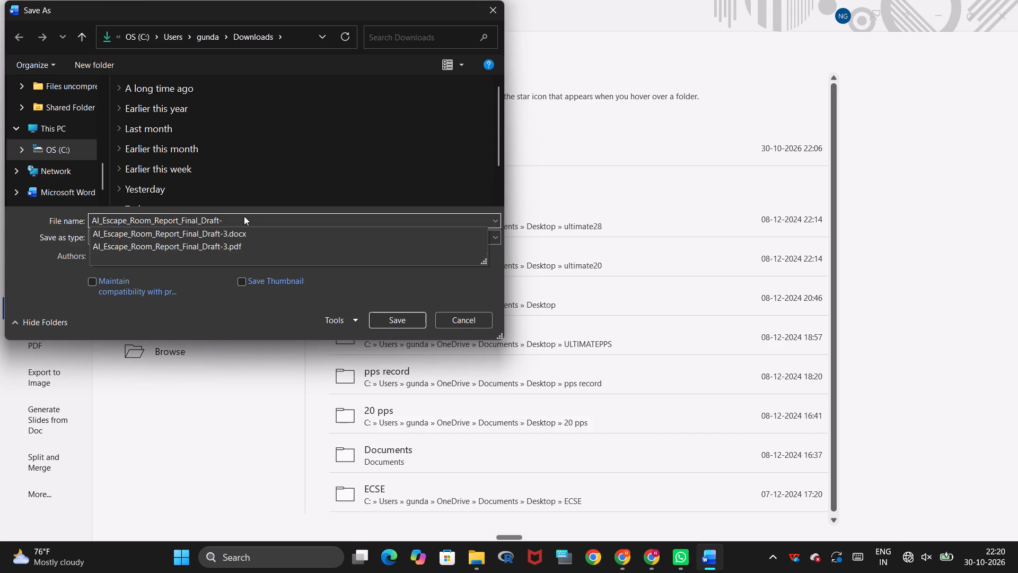
key("BackSpace")
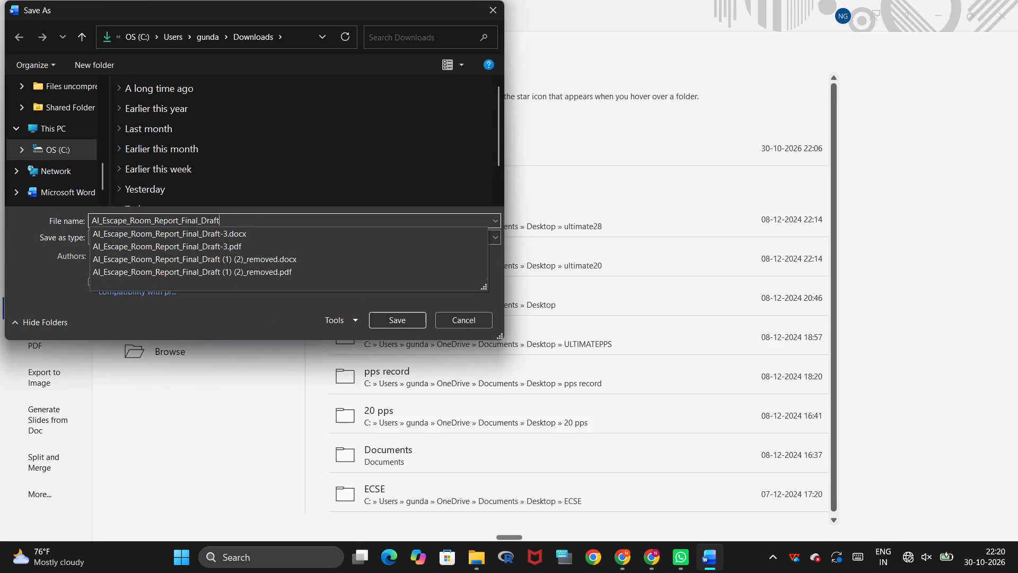
type("--")
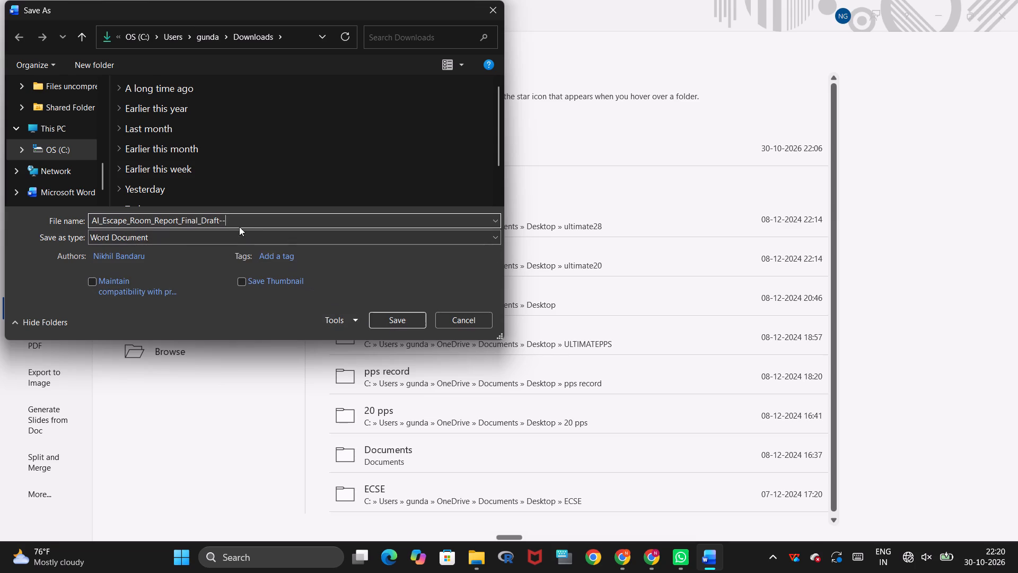
left_click(241, 242)
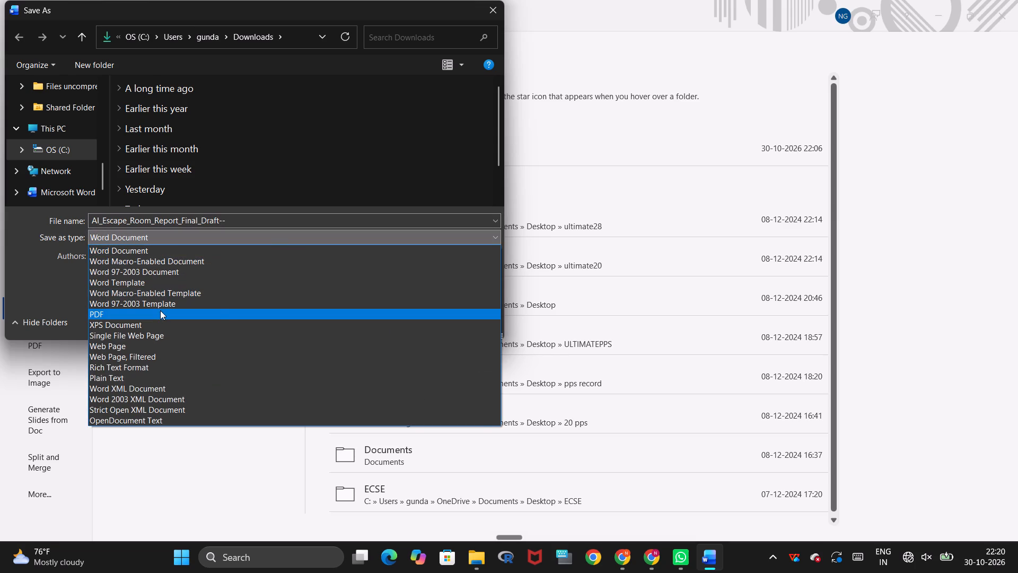
left_click(160, 310)
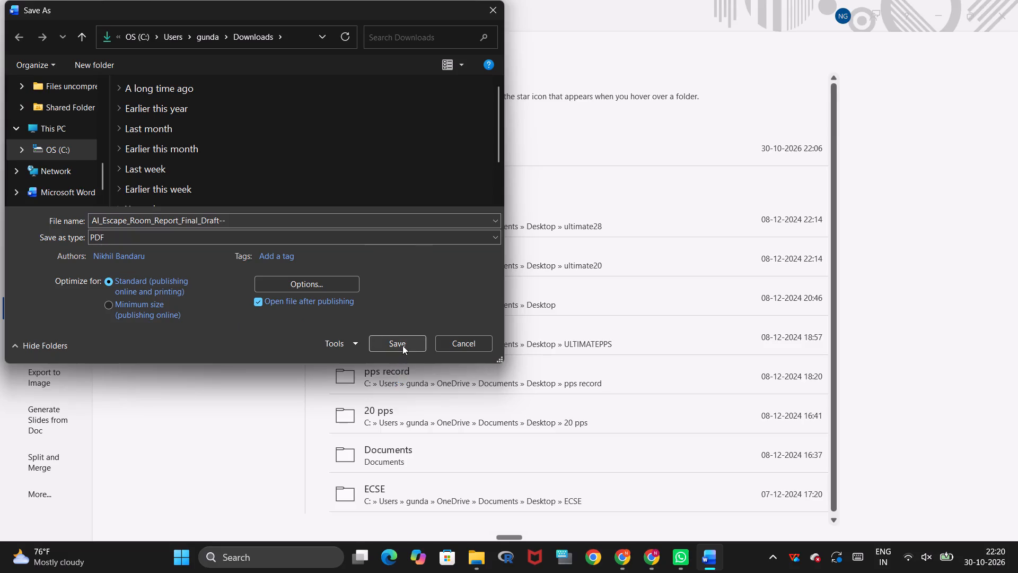
Publish the report as the PDF AI_Escape_Room_Report_Final_Draft-- in the Downloads folder.
left_click(403, 341)
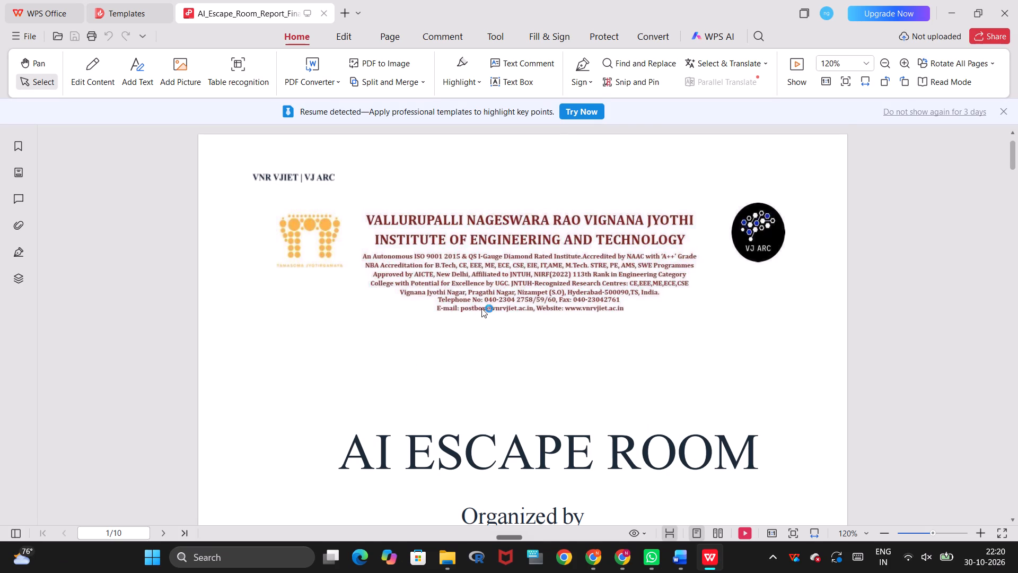
Review the exported PDF in WPS Office, from the cover page through the attendance table and event photos to the Feedback & Analysis pages.
scroll(481, 308, "down", 13)
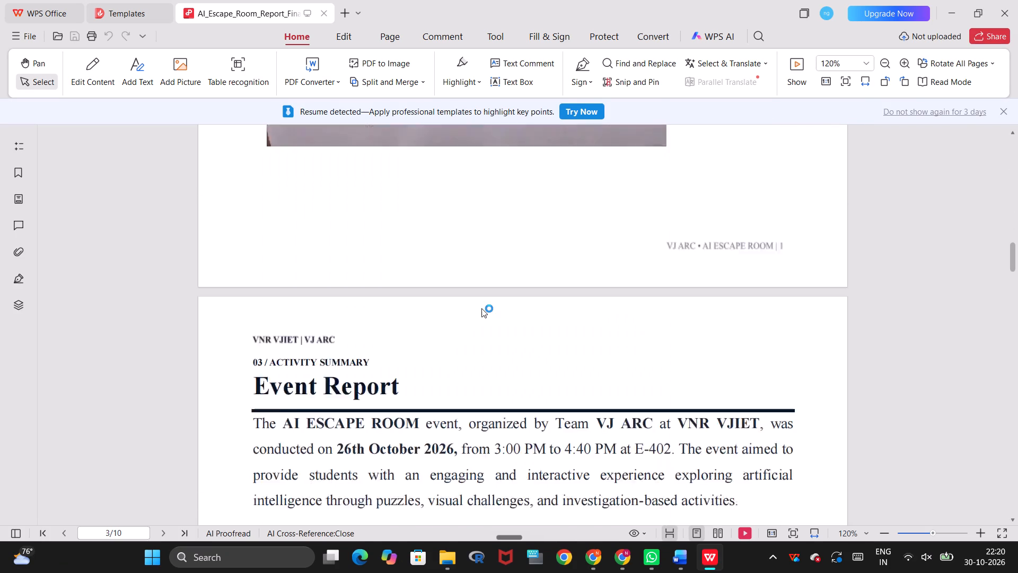
scroll(481, 308, "down", 13)
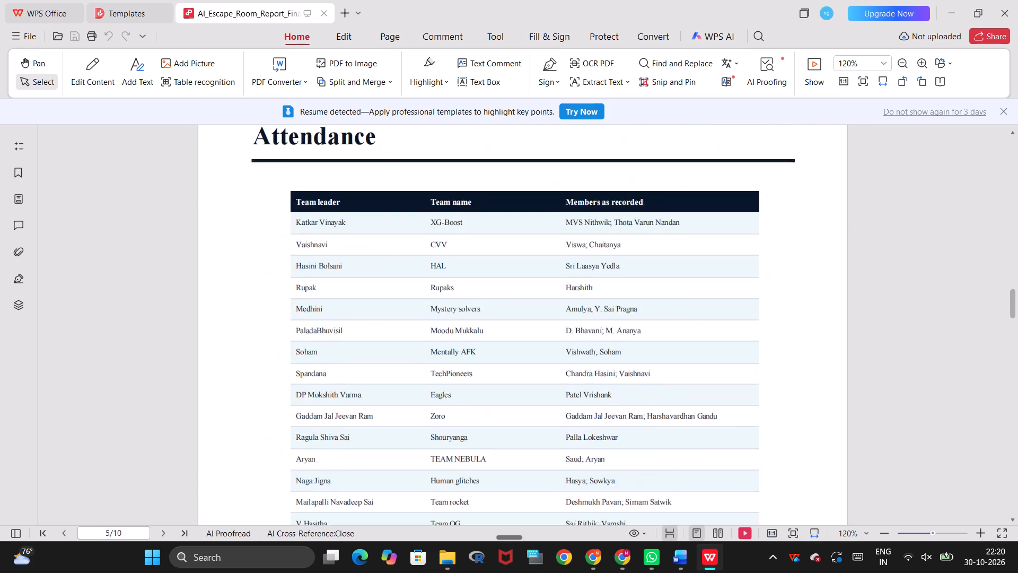
scroll(481, 308, "down", 9)
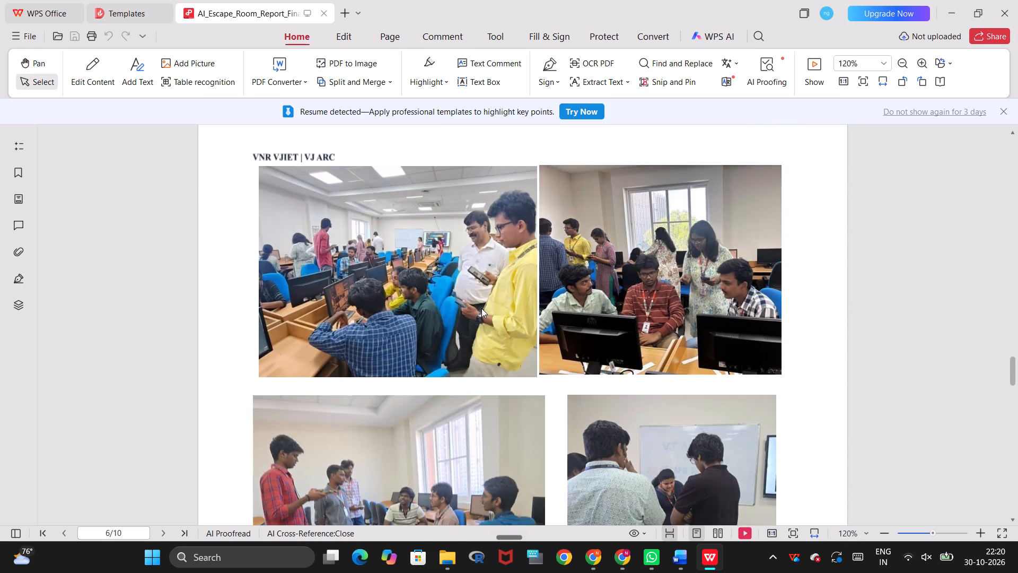
scroll(481, 308, "down", 5)
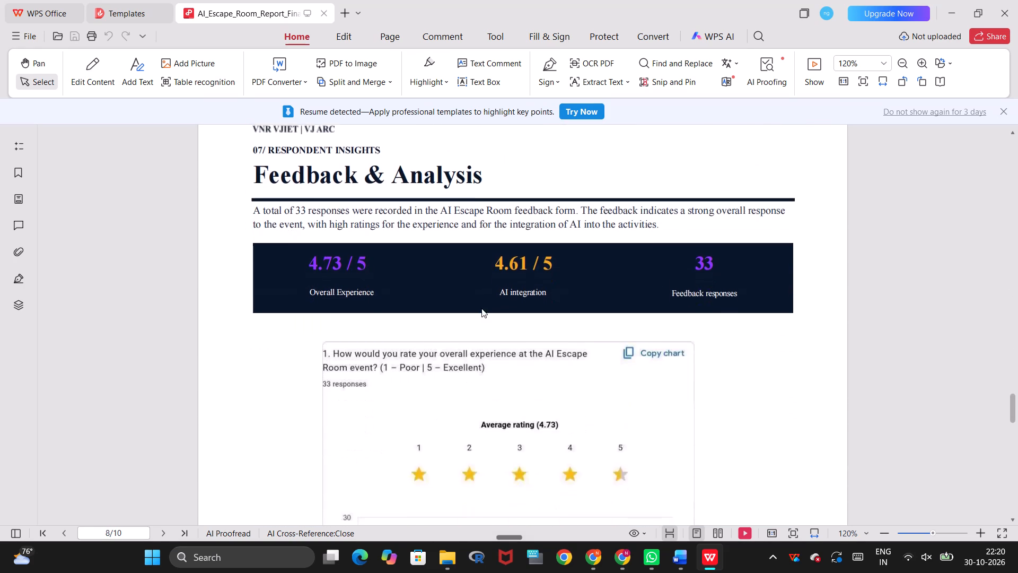
scroll(481, 308, "down", 5)
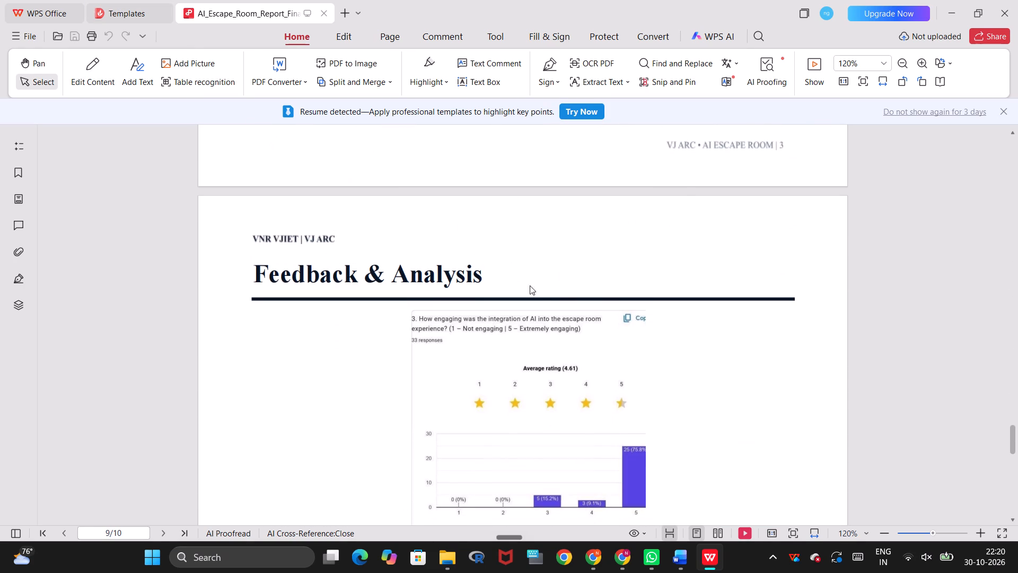